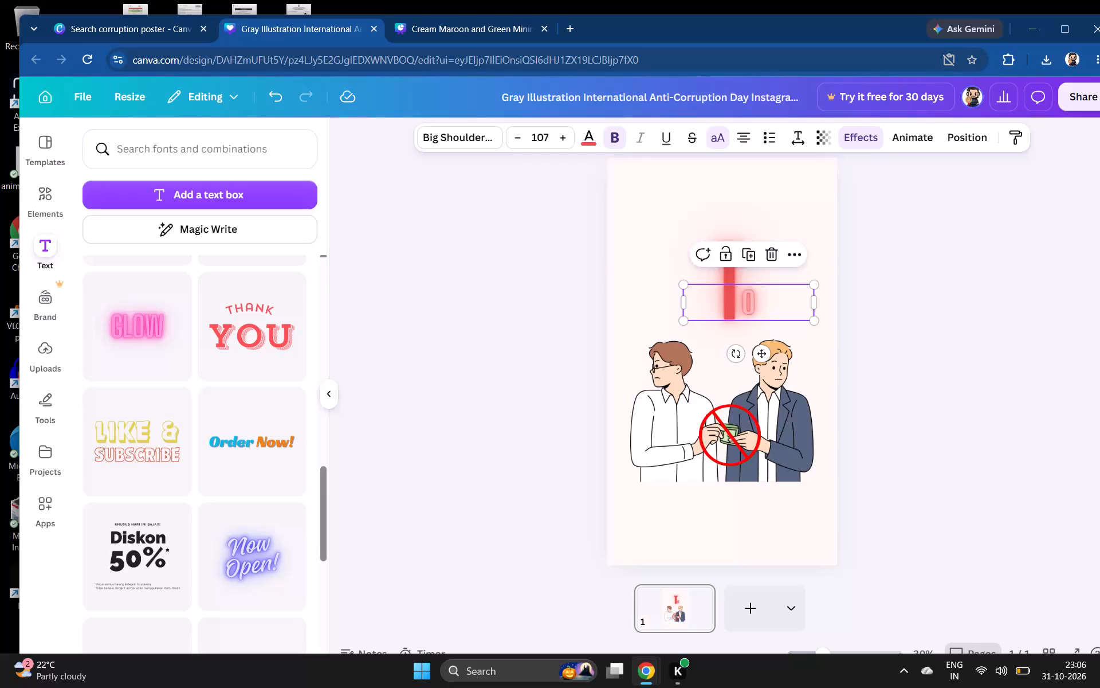
# Delete the small letter O overlapping the large red T.
pyautogui.click(751, 300)
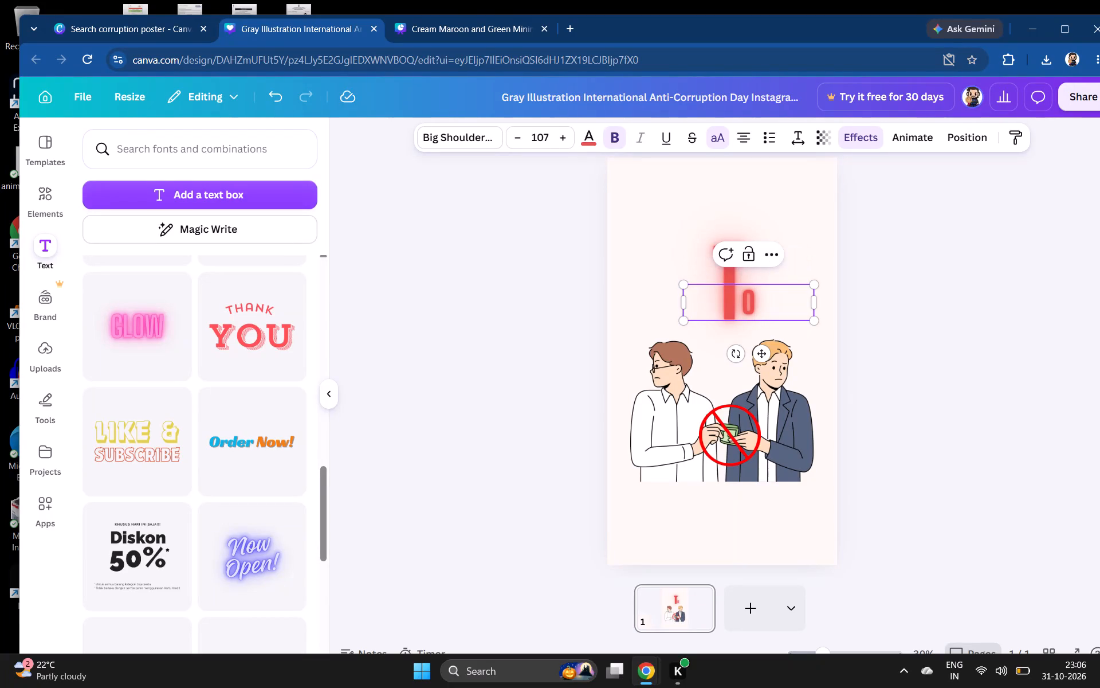
pyautogui.press('BackSpace')
# Enlarge the red letter T to a font size of about 454 and center it above the two-men illustration.
pyautogui.click(732, 277)
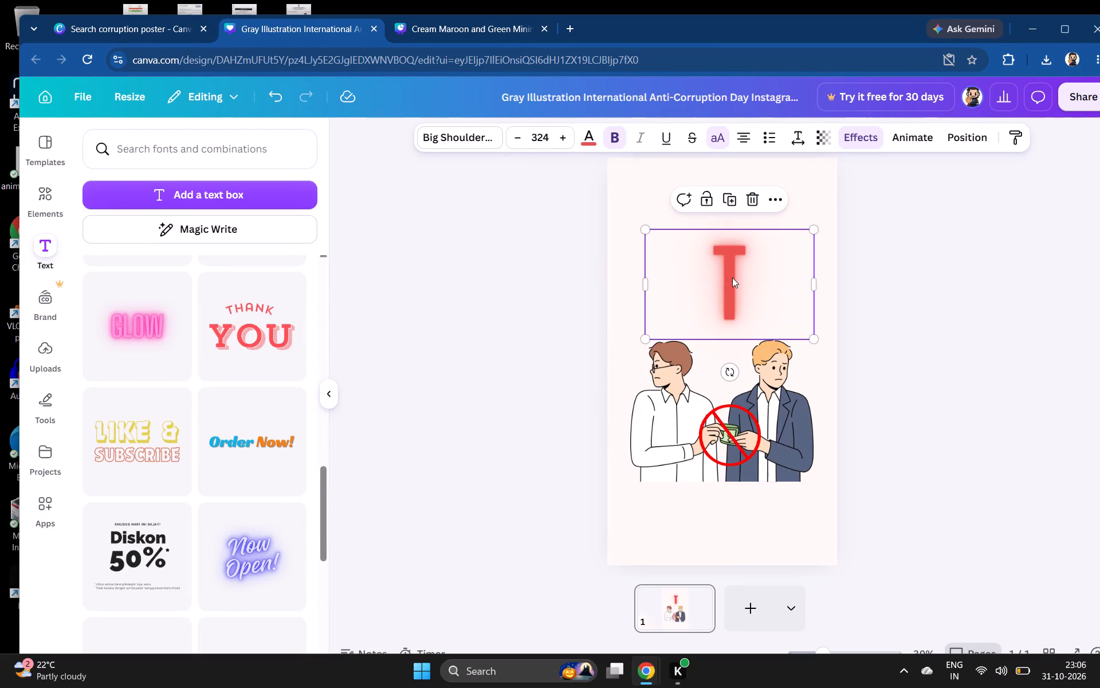
pyautogui.click(733, 227)
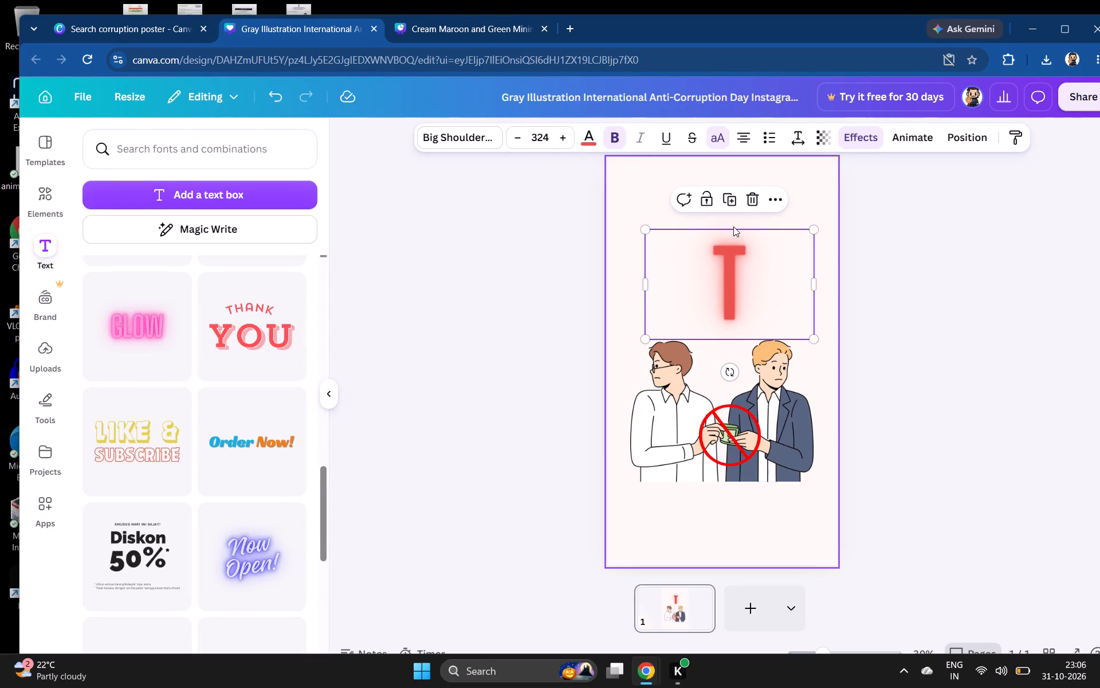
pyautogui.click(818, 225)
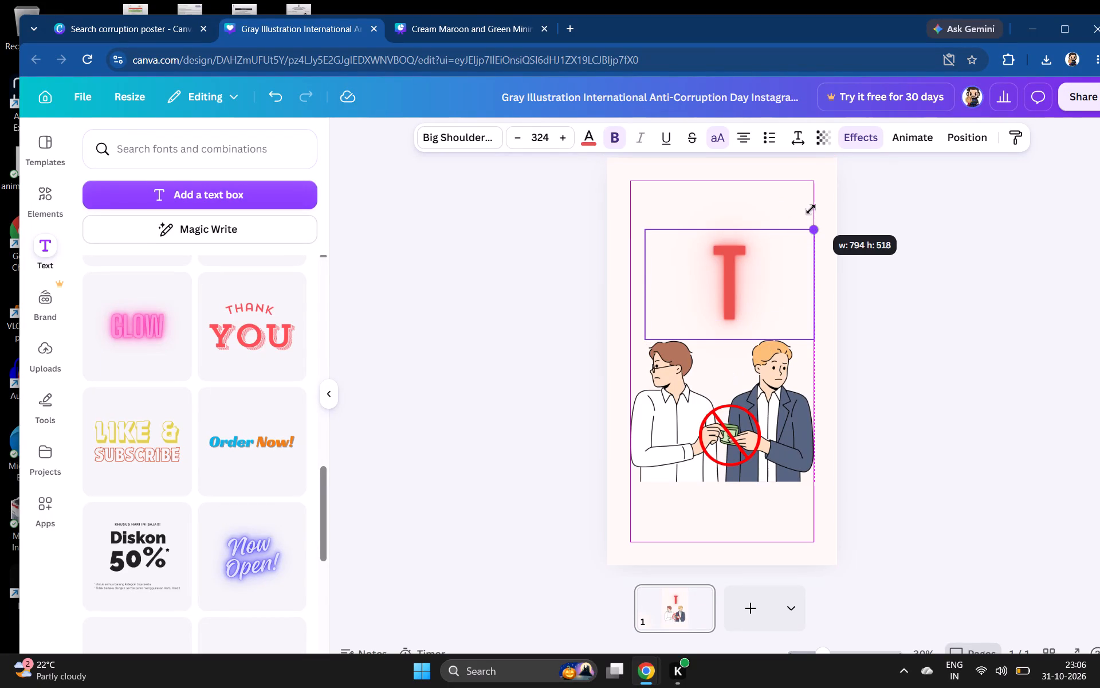
pyautogui.moveTo(816, 234); pyautogui.dragTo(830, 190)
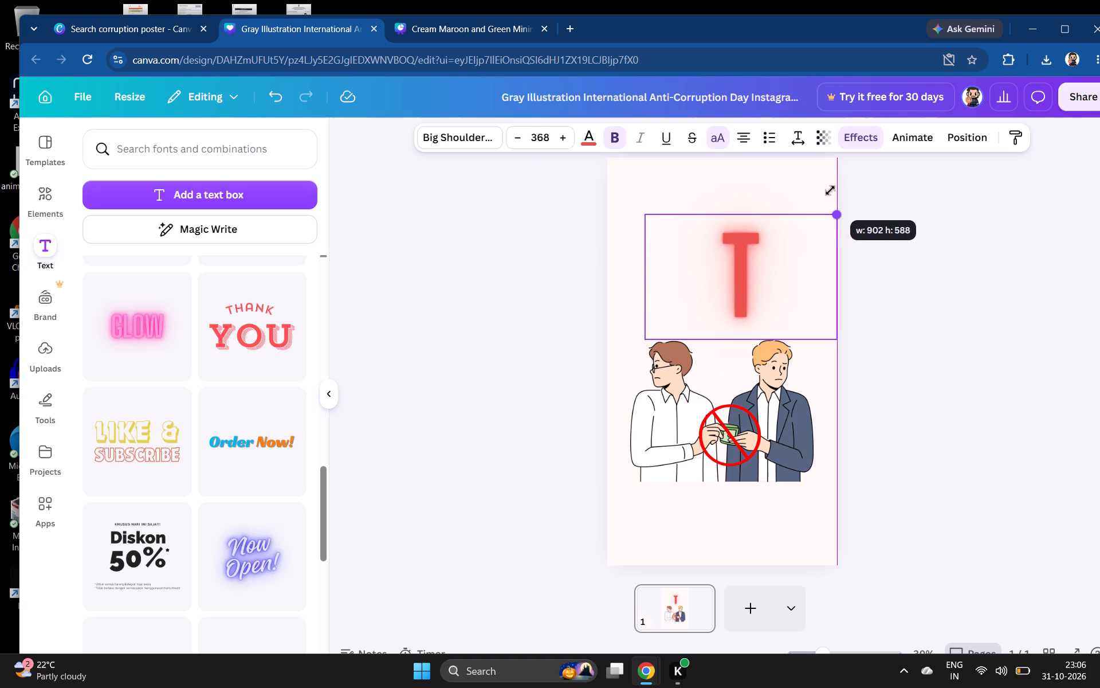
pyautogui.moveTo(830, 190); pyautogui.dragTo(856, 139)
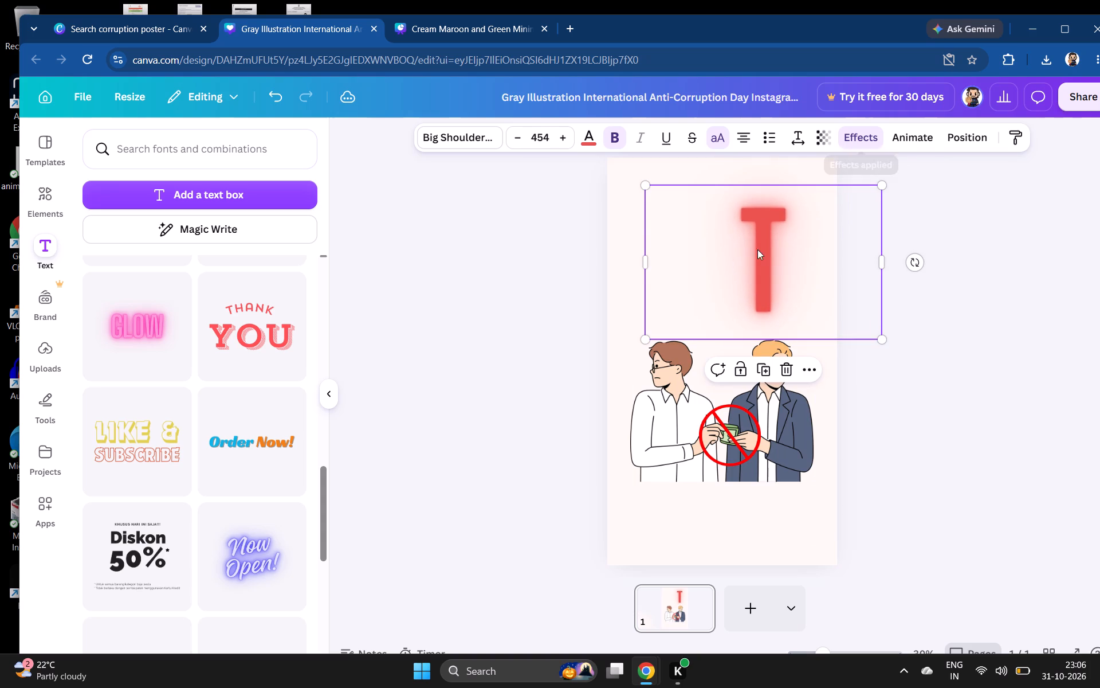
pyautogui.moveTo(763, 255); pyautogui.dragTo(729, 241)
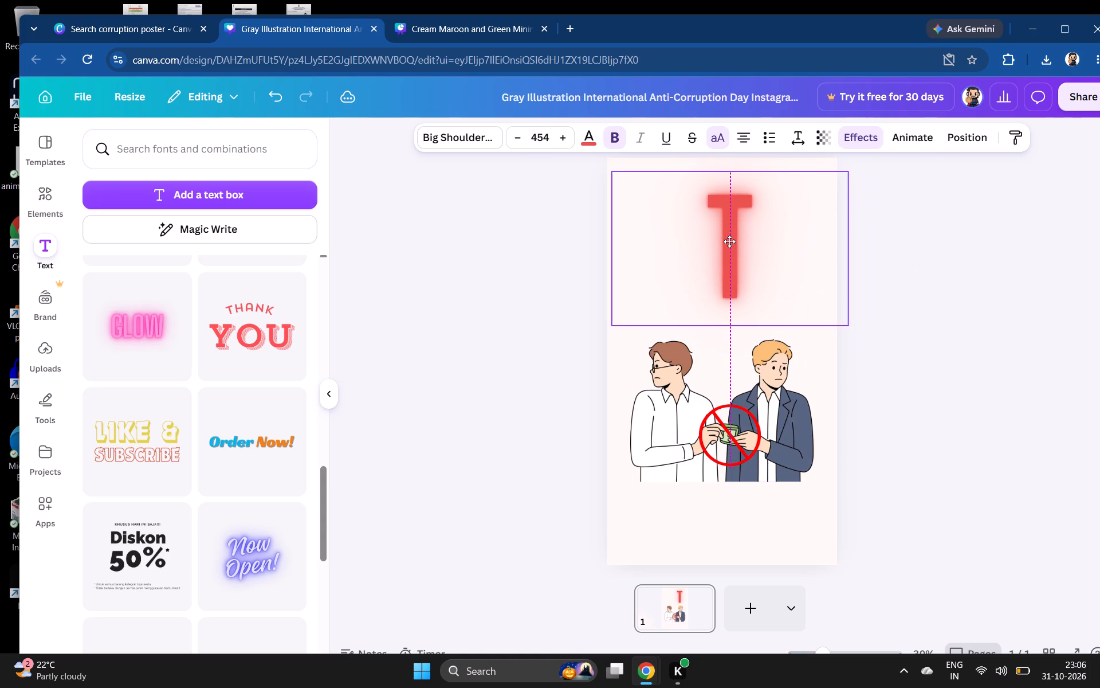
pyautogui.moveTo(729, 241); pyautogui.dragTo(727, 241)
pyautogui.click(944, 329)
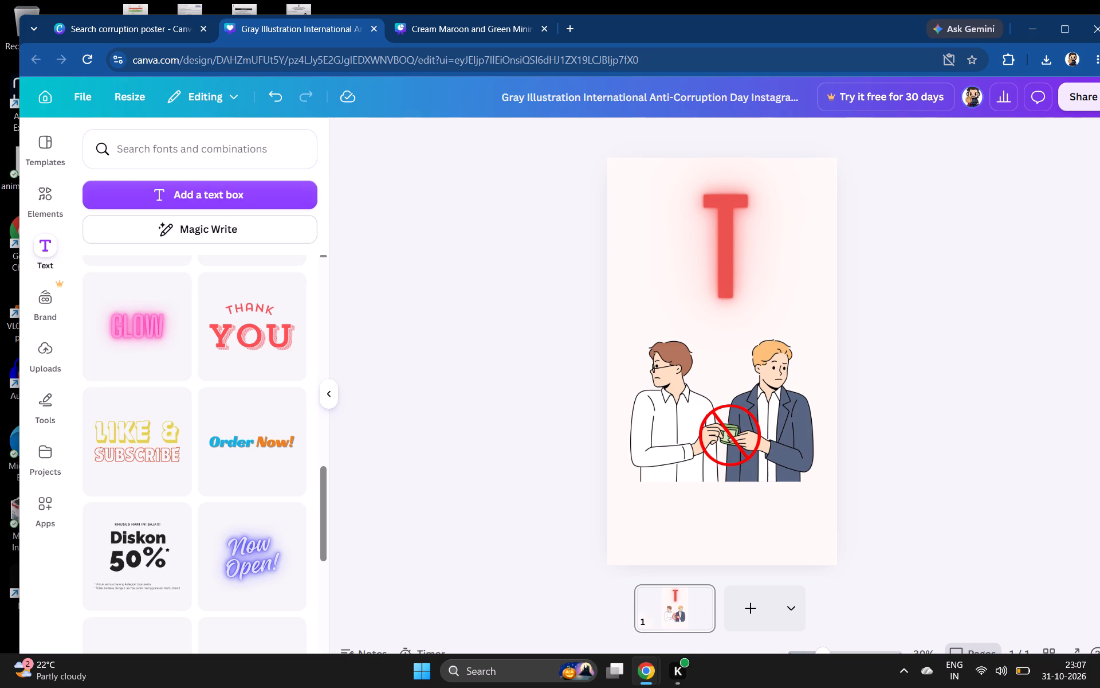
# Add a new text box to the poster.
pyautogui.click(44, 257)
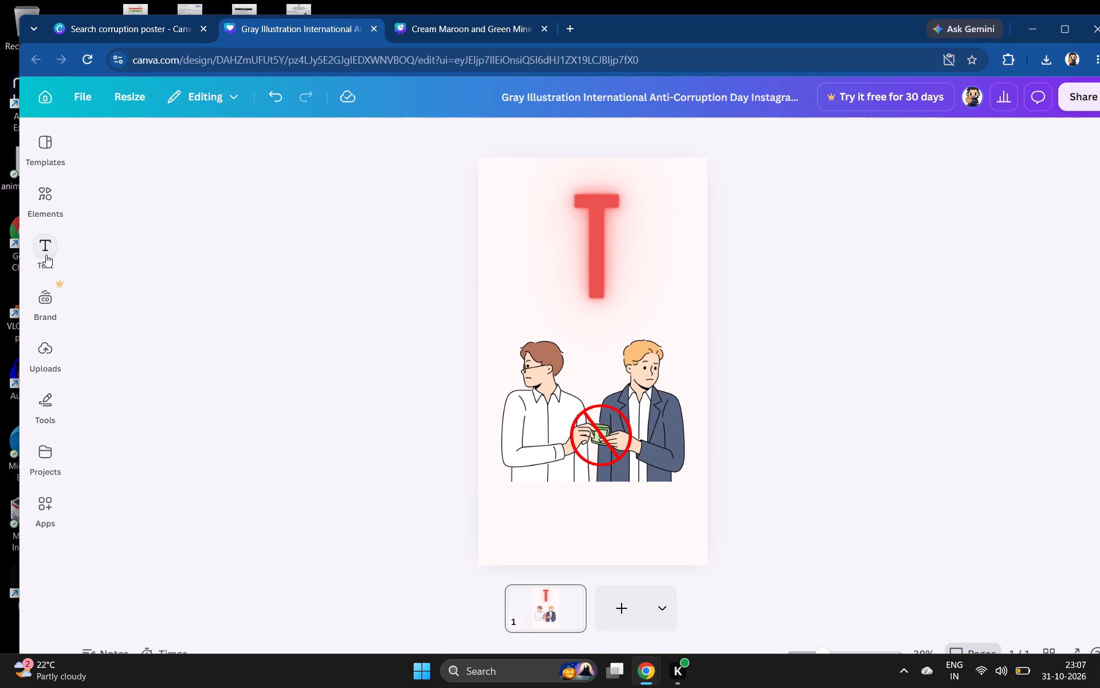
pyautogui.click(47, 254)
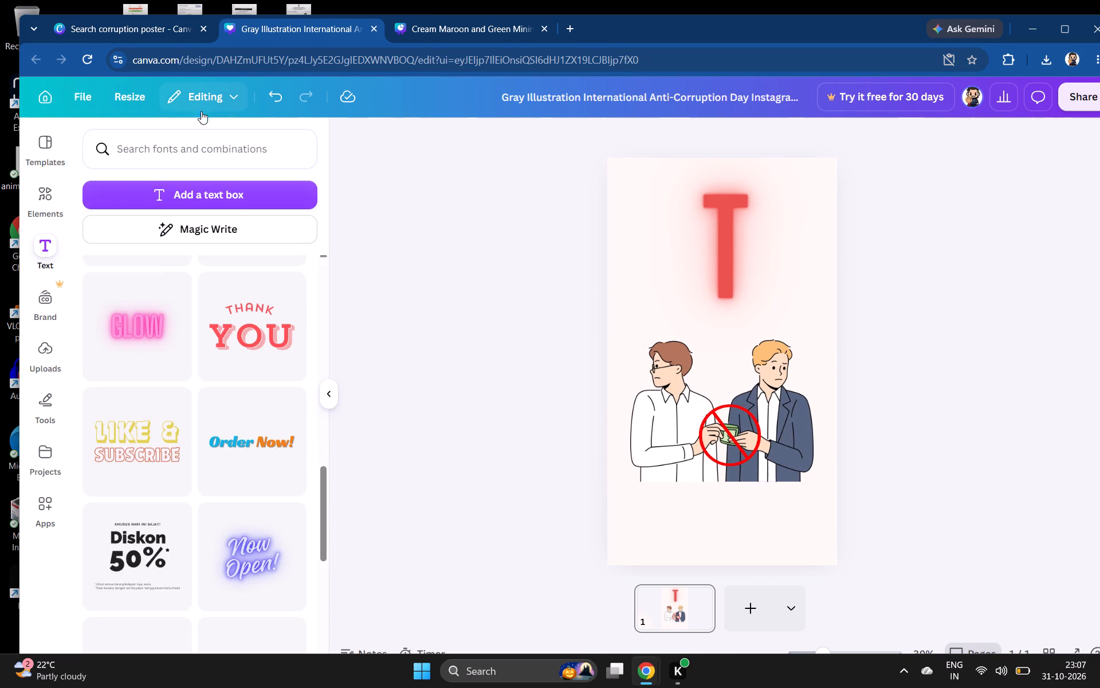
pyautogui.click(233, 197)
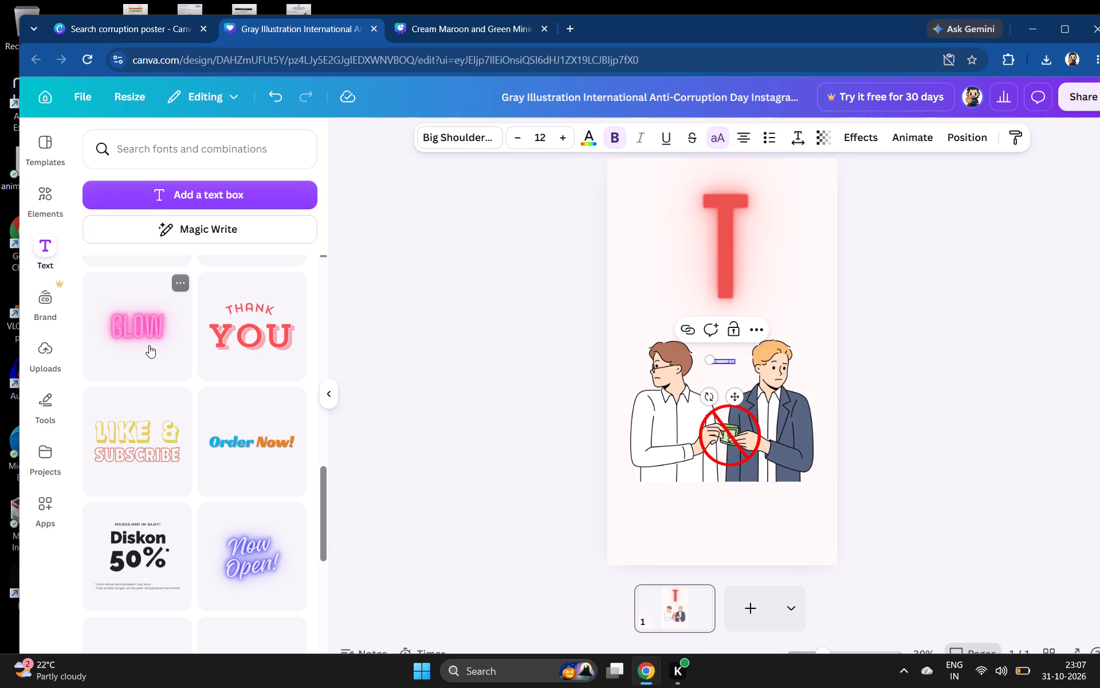
pyautogui.scroll(1, 209, 368)
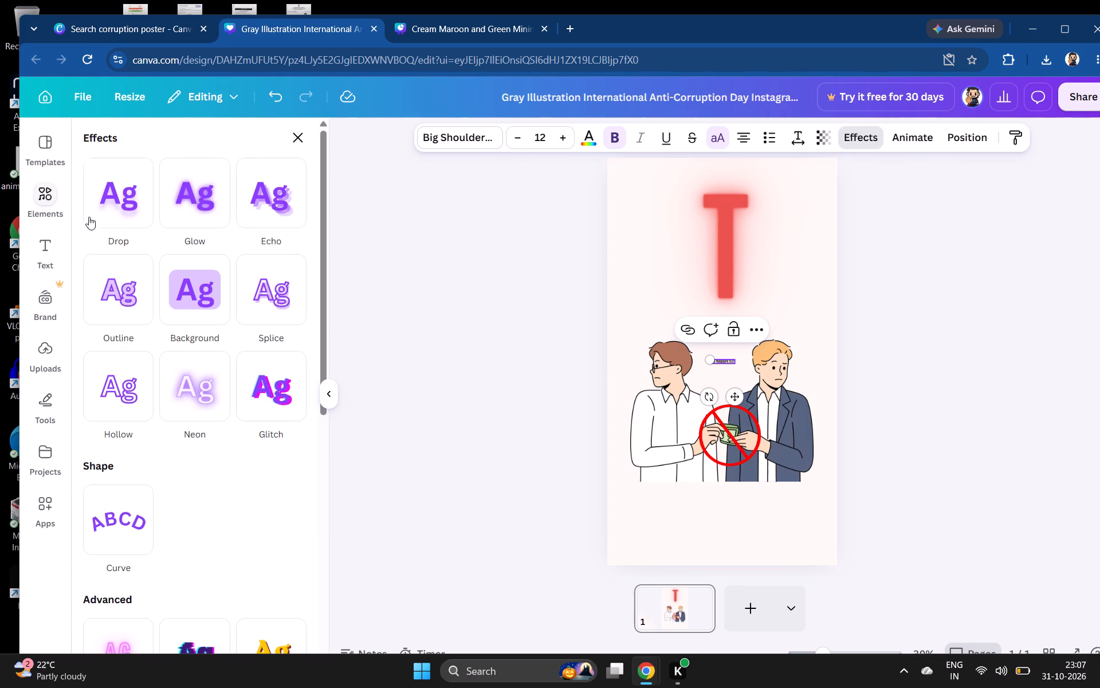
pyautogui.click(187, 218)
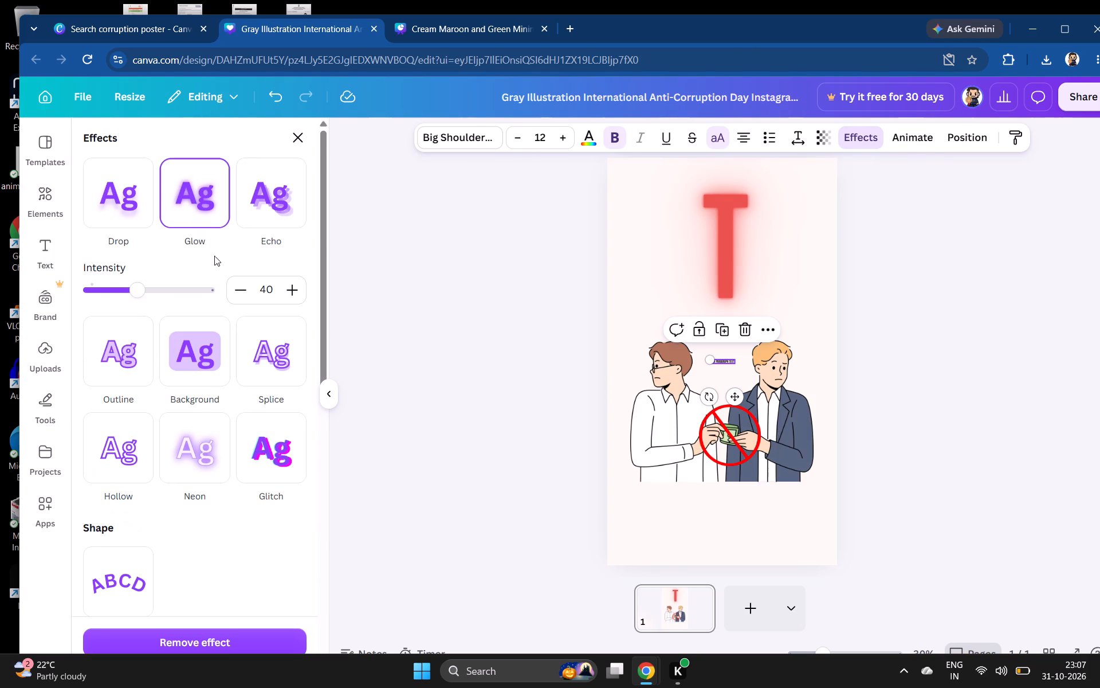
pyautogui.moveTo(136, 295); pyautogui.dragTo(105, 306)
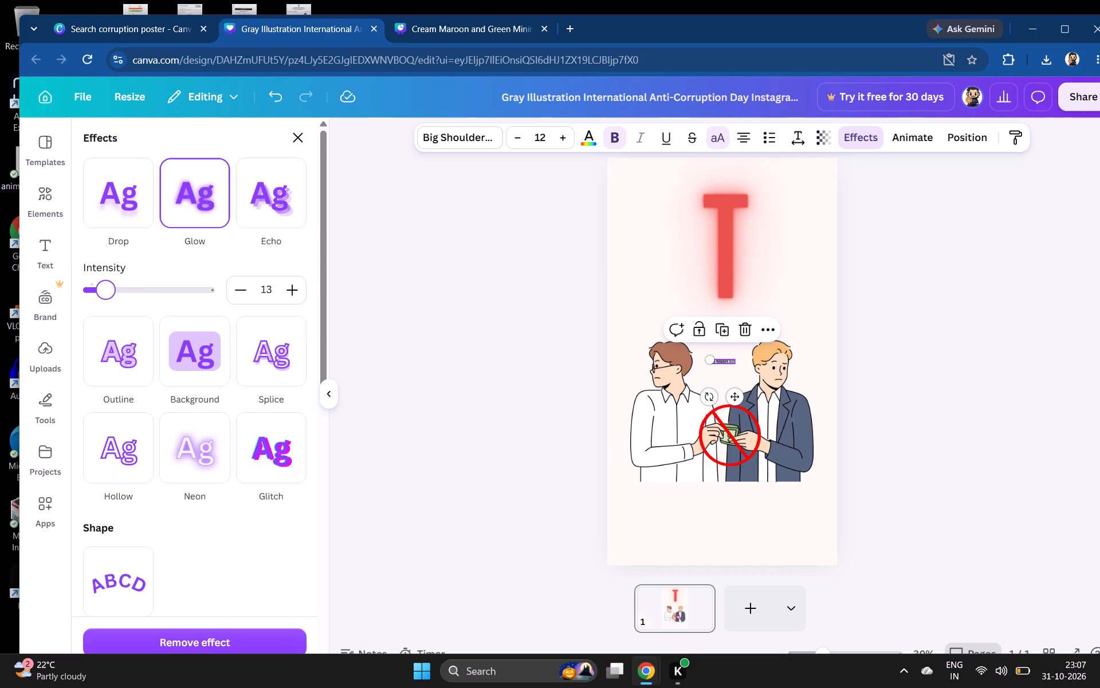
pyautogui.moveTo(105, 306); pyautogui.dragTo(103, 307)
# Change the large T's text effect to Glow and set its intensity to 100.
pyautogui.click(722, 265)
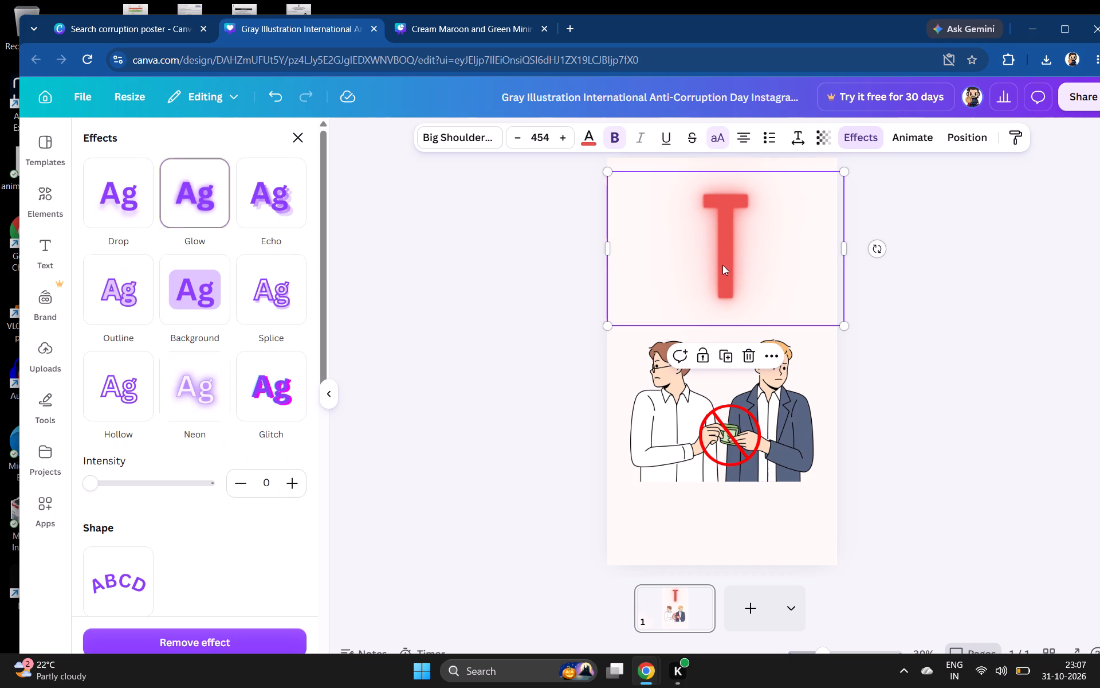
pyautogui.click(184, 228)
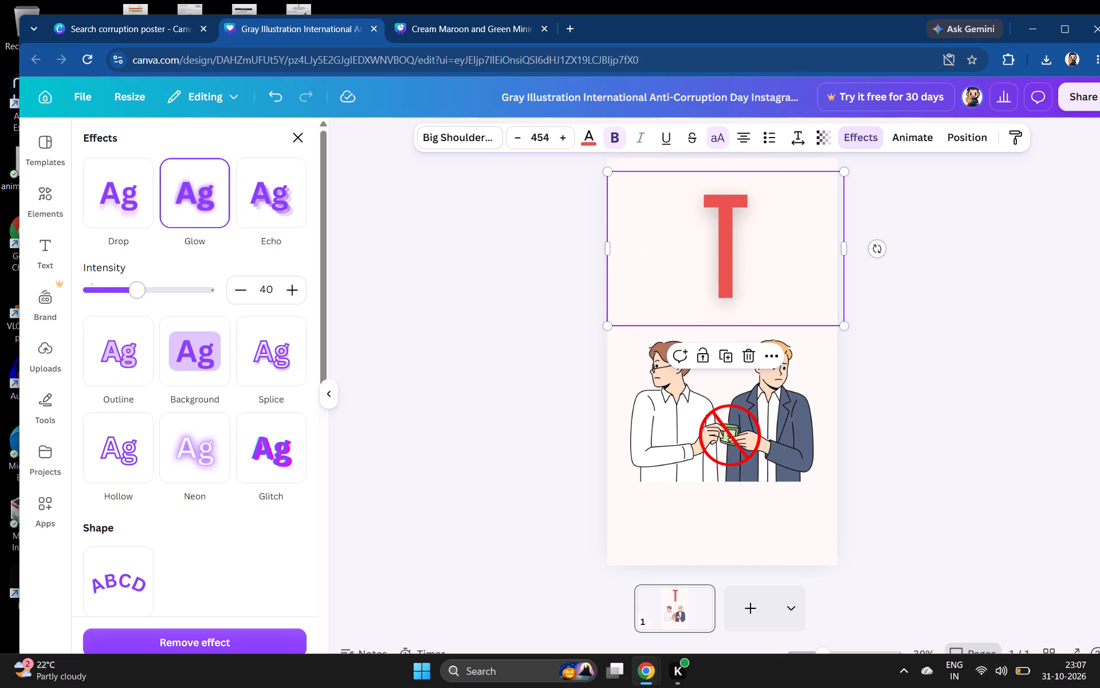
pyautogui.moveTo(141, 295); pyautogui.dragTo(219, 297)
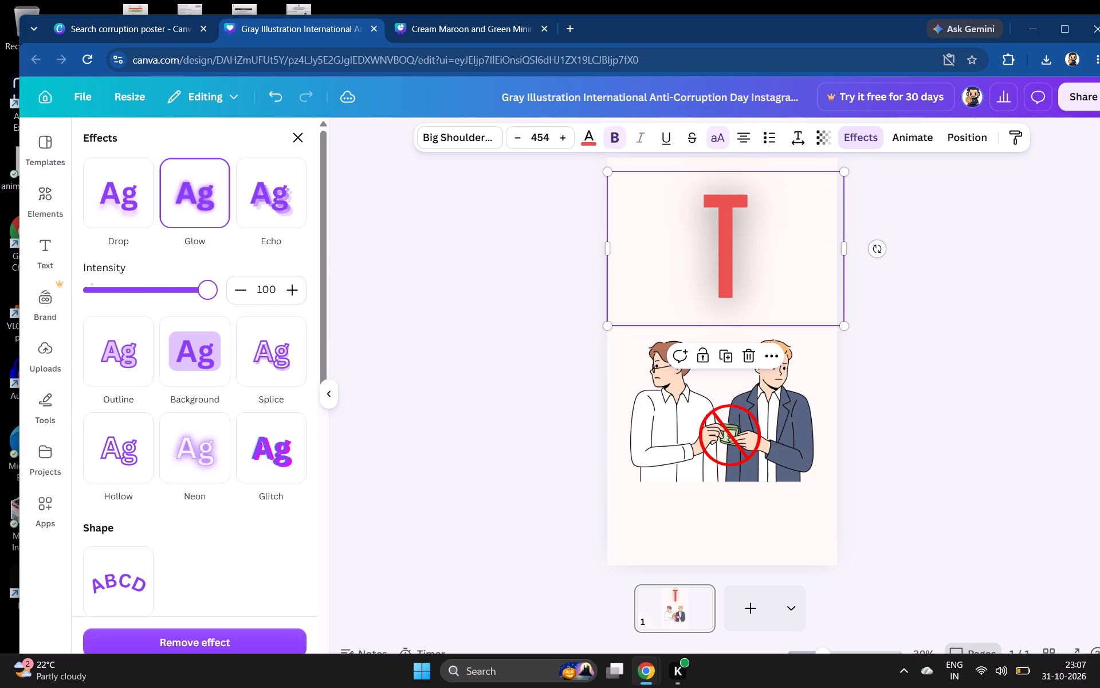
pyautogui.moveTo(219, 297); pyautogui.dragTo(240, 314)
pyautogui.moveTo(240, 314); pyautogui.dragTo(242, 314)
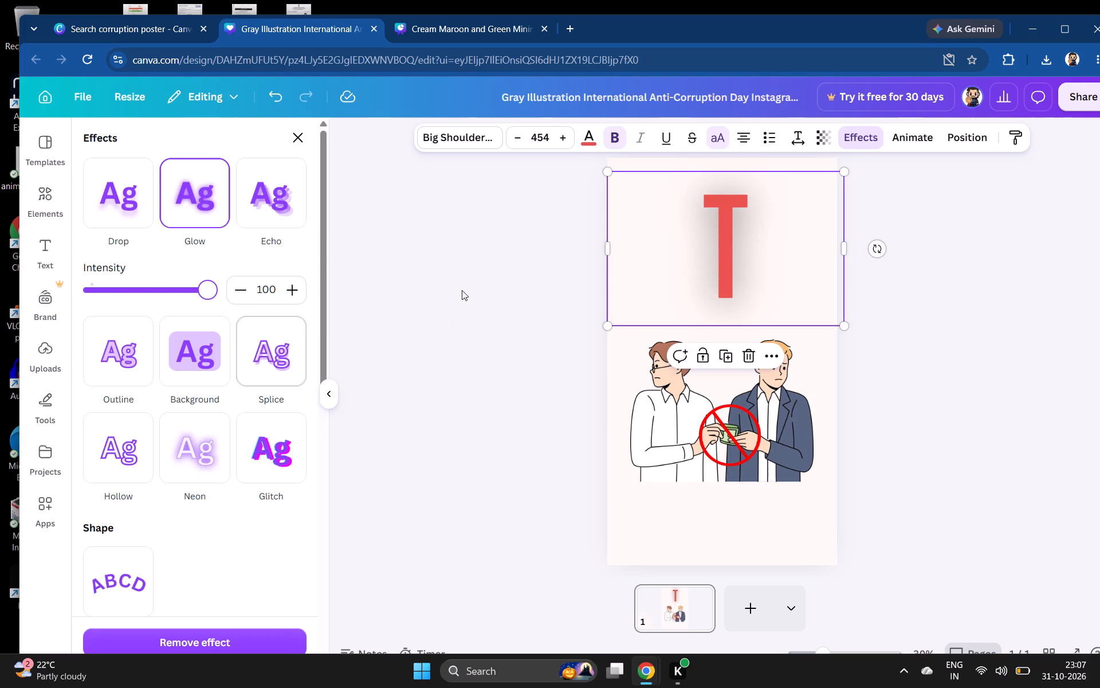
pyautogui.click(462, 289)
pyautogui.click(793, 251)
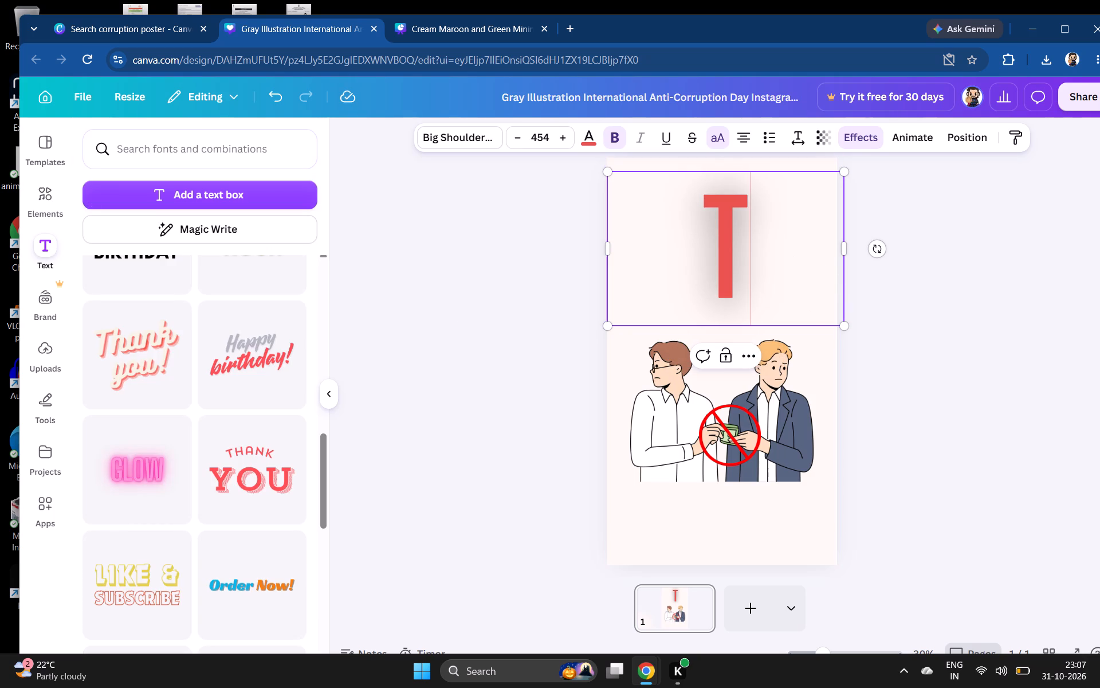
pyautogui.click(968, 353)
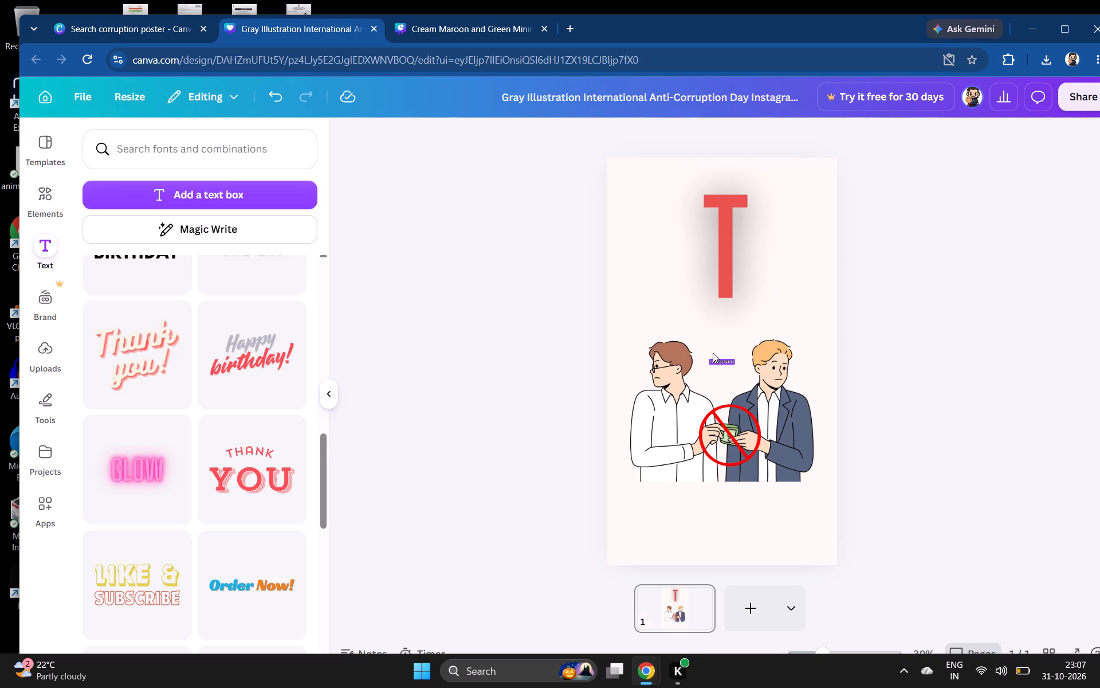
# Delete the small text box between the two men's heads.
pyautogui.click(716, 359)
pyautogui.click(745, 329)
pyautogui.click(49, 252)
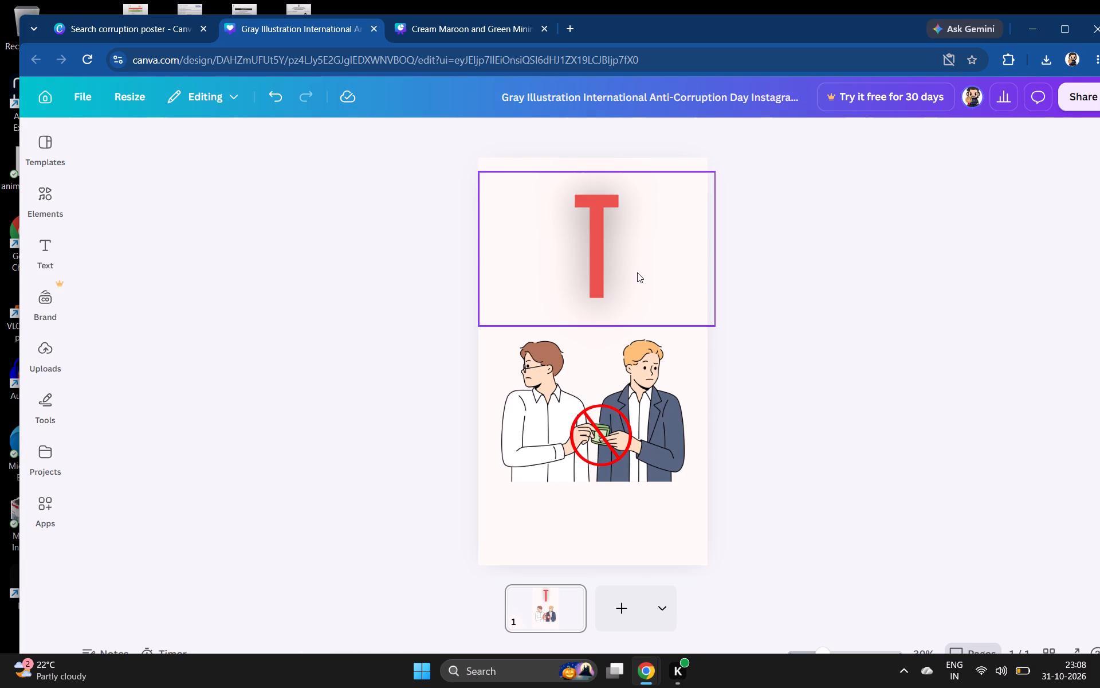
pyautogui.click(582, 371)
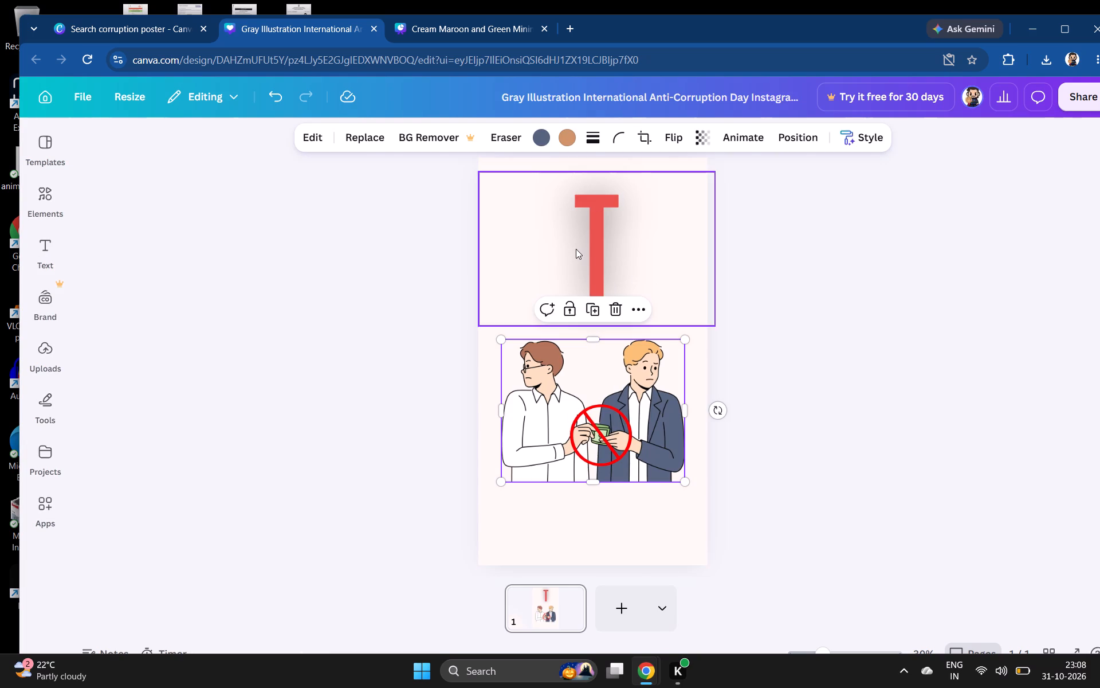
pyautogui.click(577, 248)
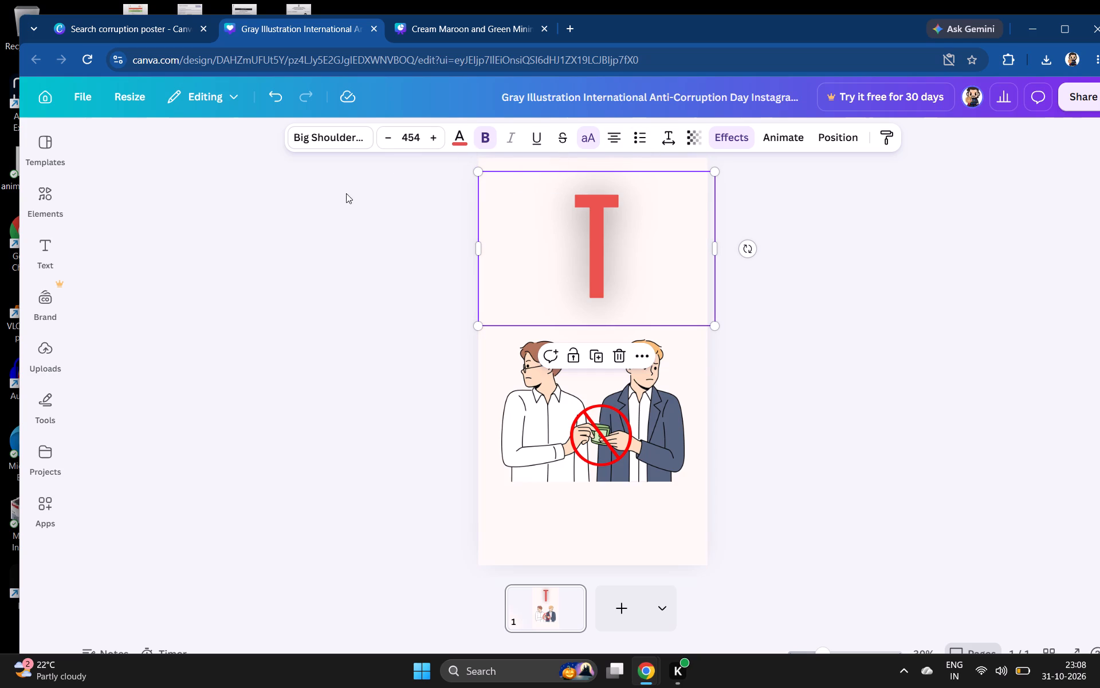
# Add two new text boxes to the poster and reselect the large T.
pyautogui.click(42, 251)
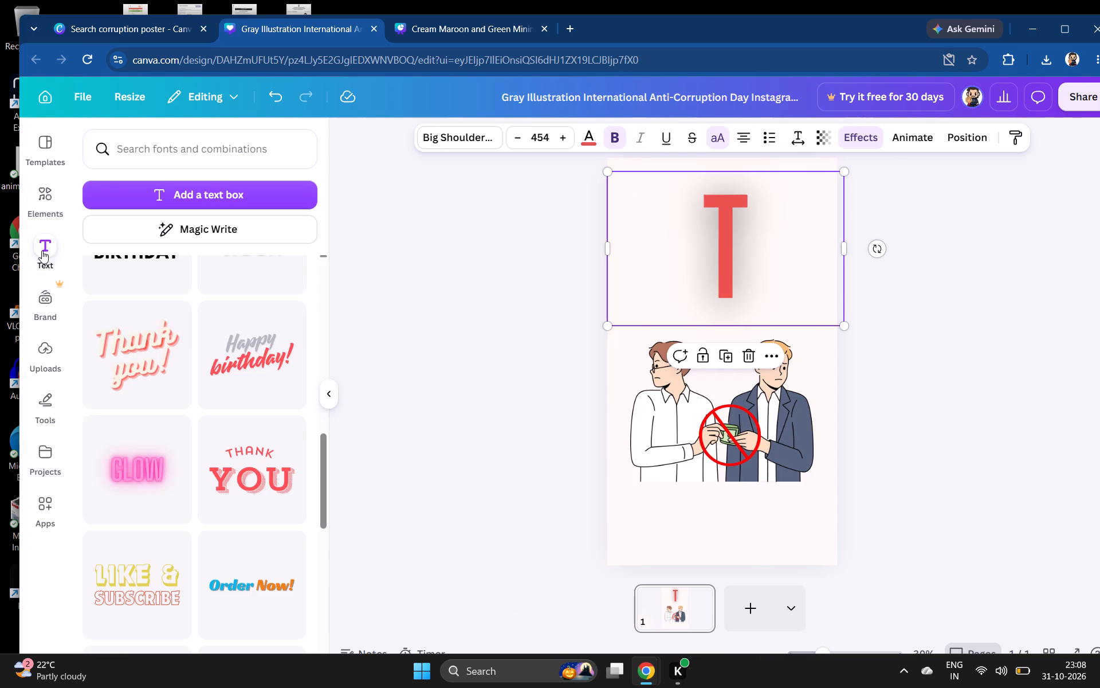
pyautogui.click(228, 189)
pyautogui.click(228, 190)
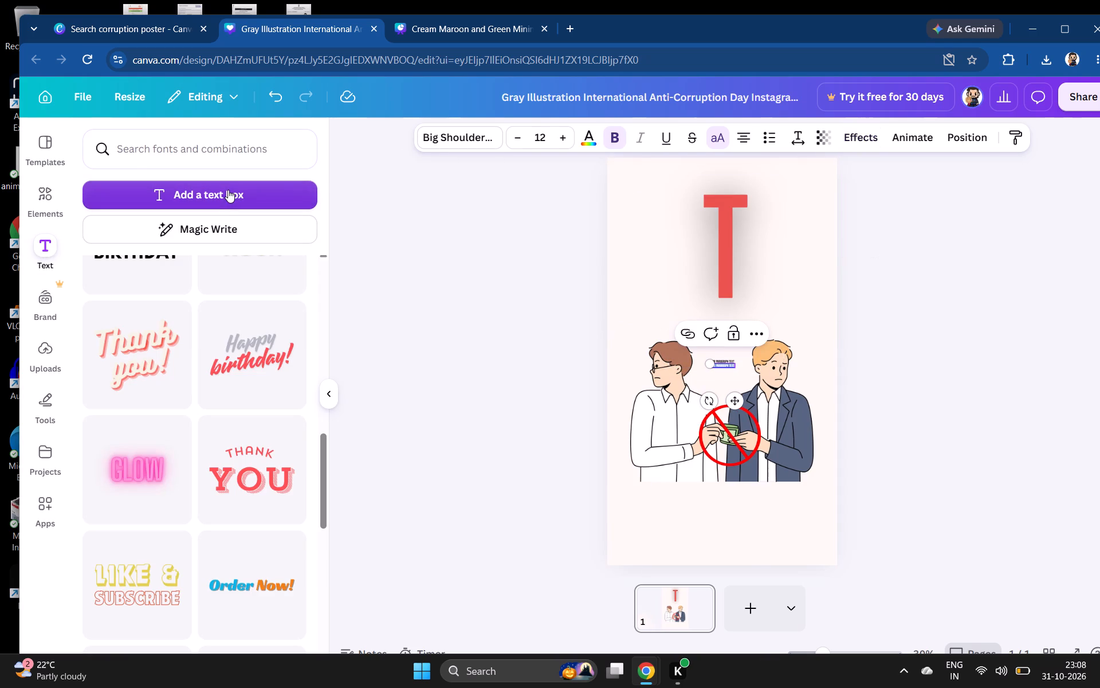
pyautogui.click(709, 264)
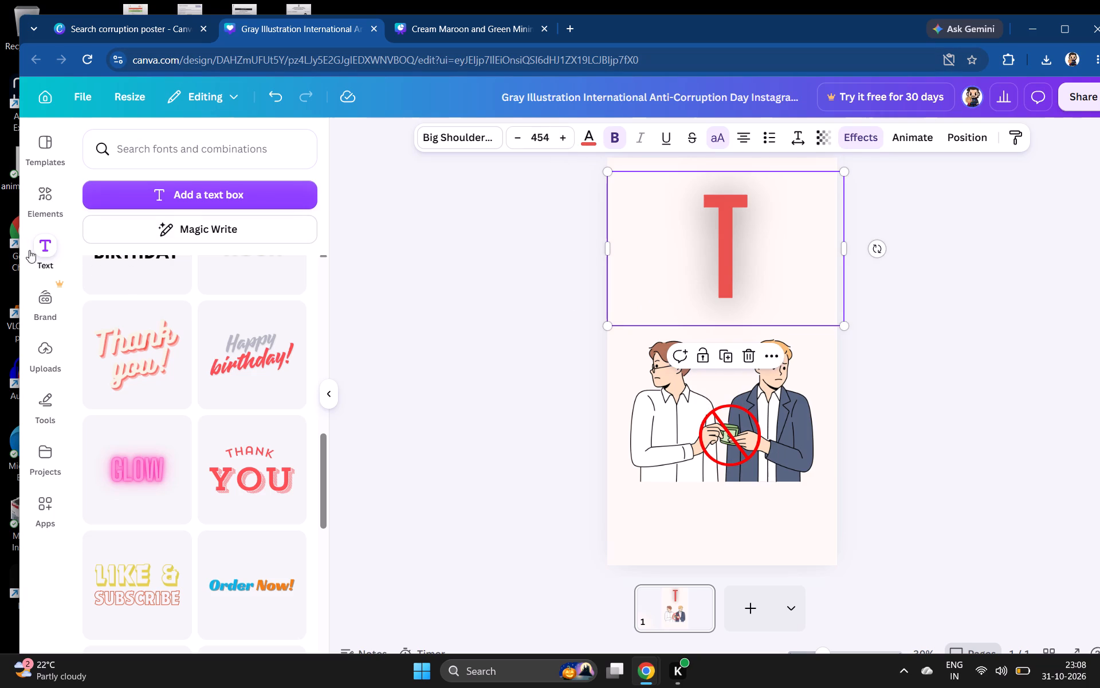
# Add the pink neon GLOW text style to the poster and replace its wording with IME.
pyautogui.click(49, 253)
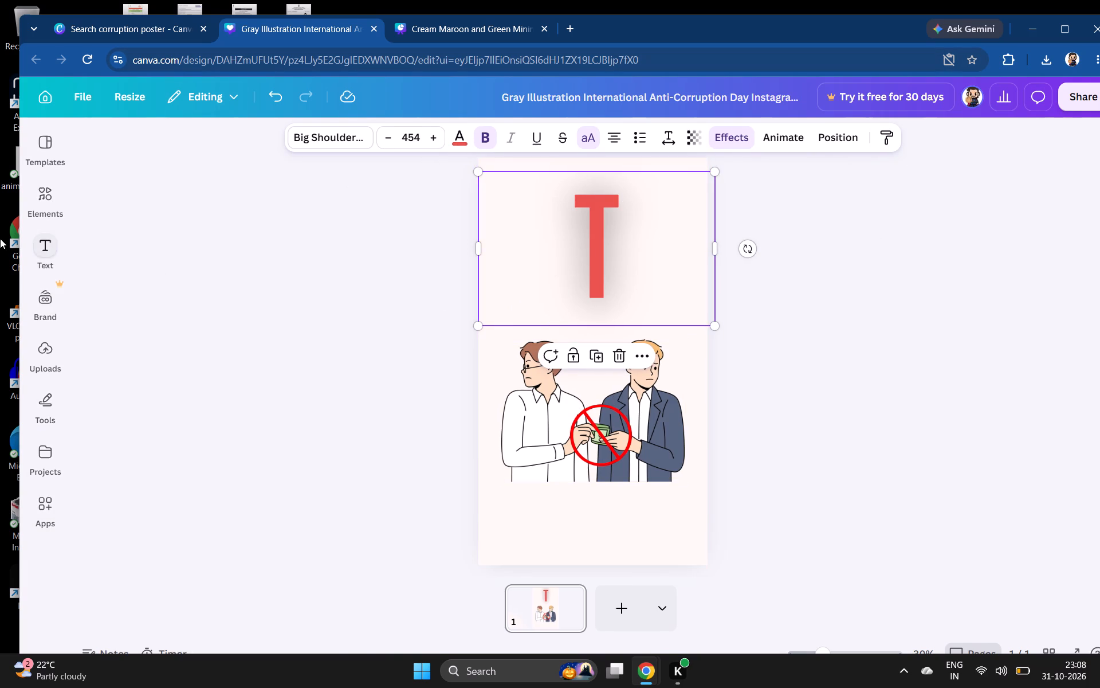
pyautogui.click(48, 240)
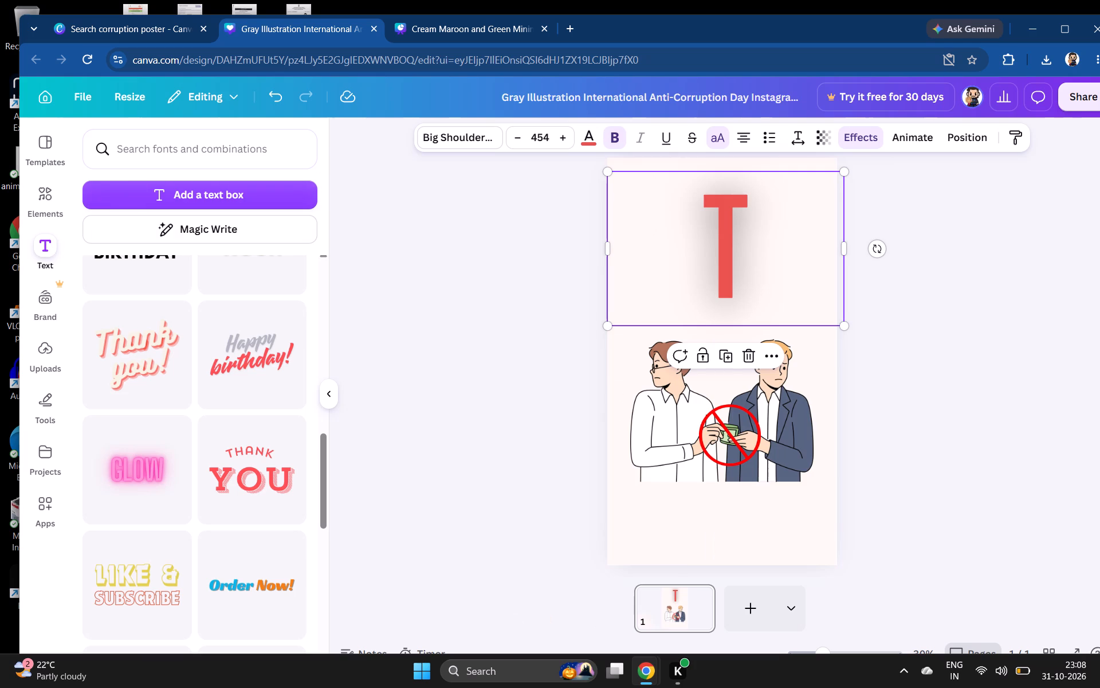
pyautogui.click(162, 150)
pyautogui.click(164, 150)
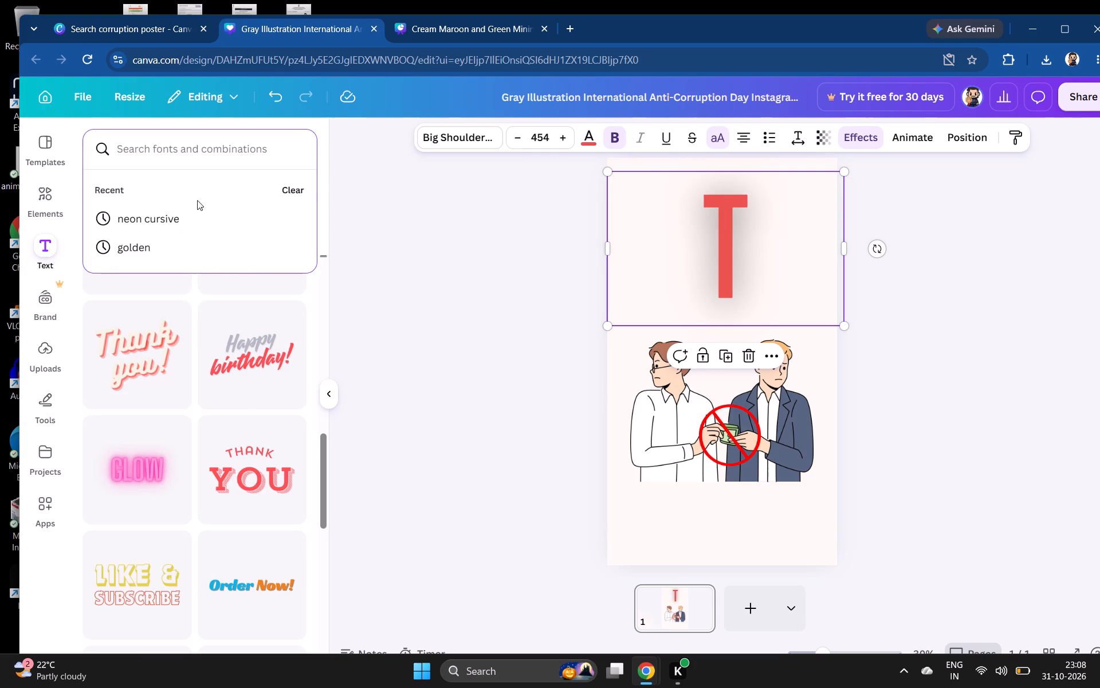
pyautogui.click(157, 444)
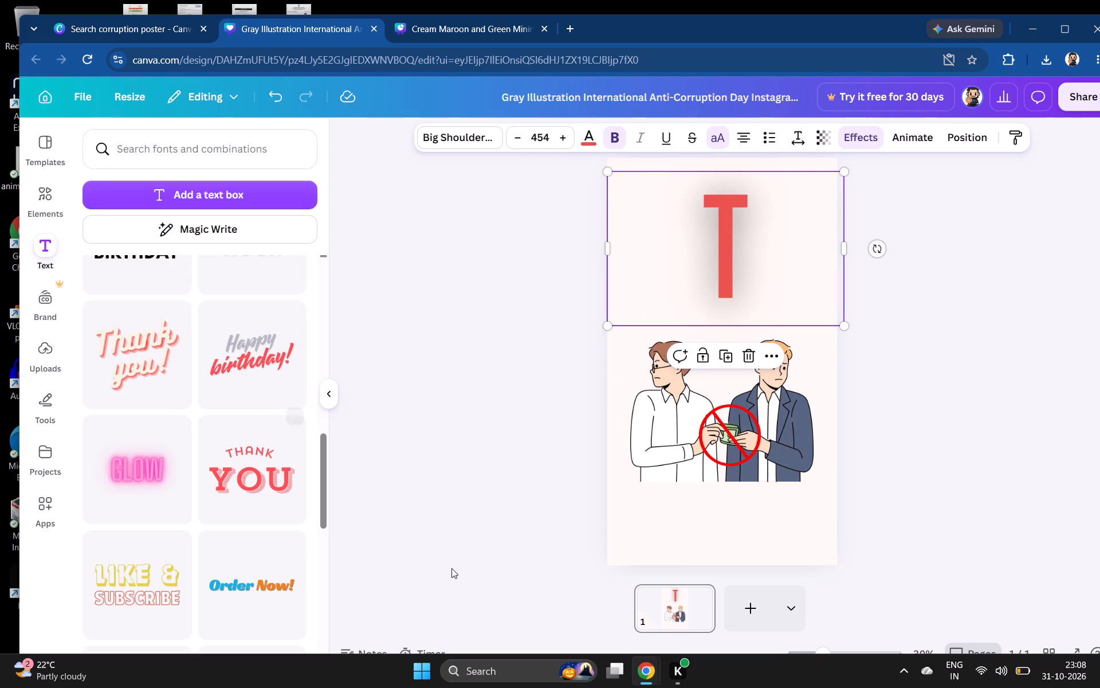
pyautogui.click(133, 472)
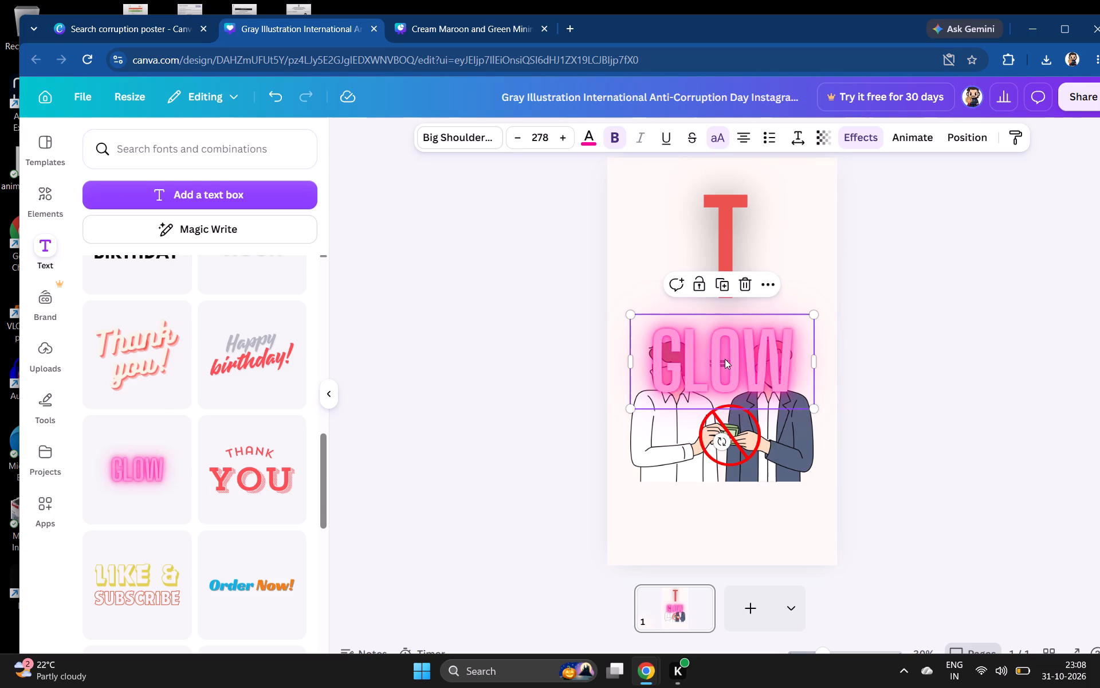
pyautogui.click(725, 358)
pyautogui.press('BackSpace')
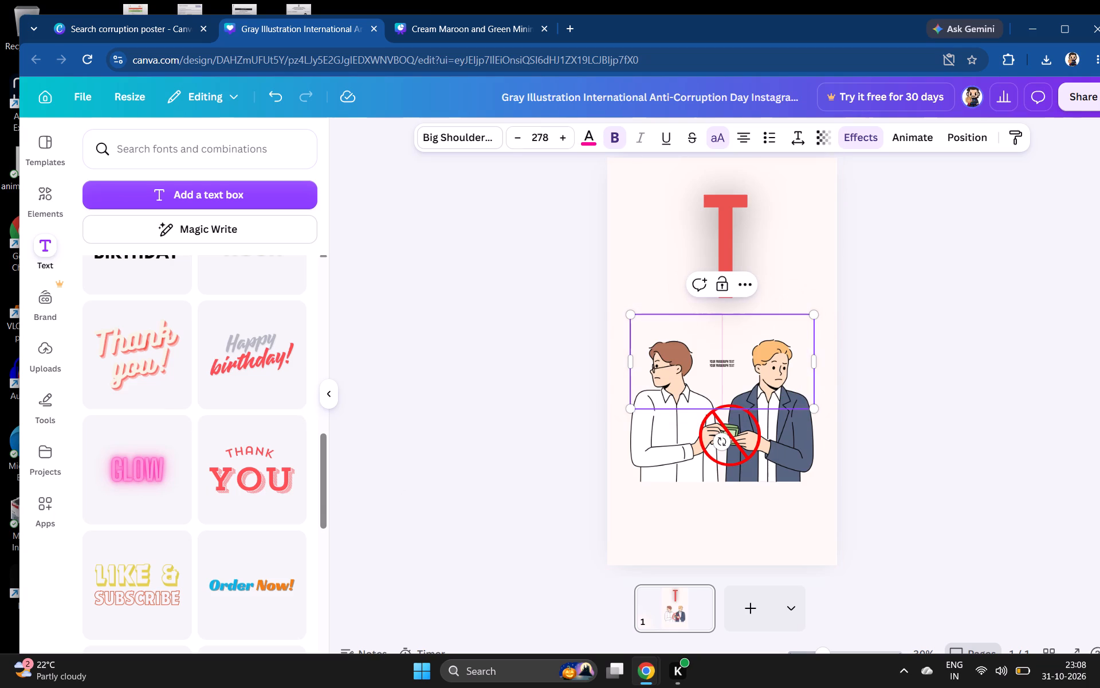
pyautogui.write('IME')
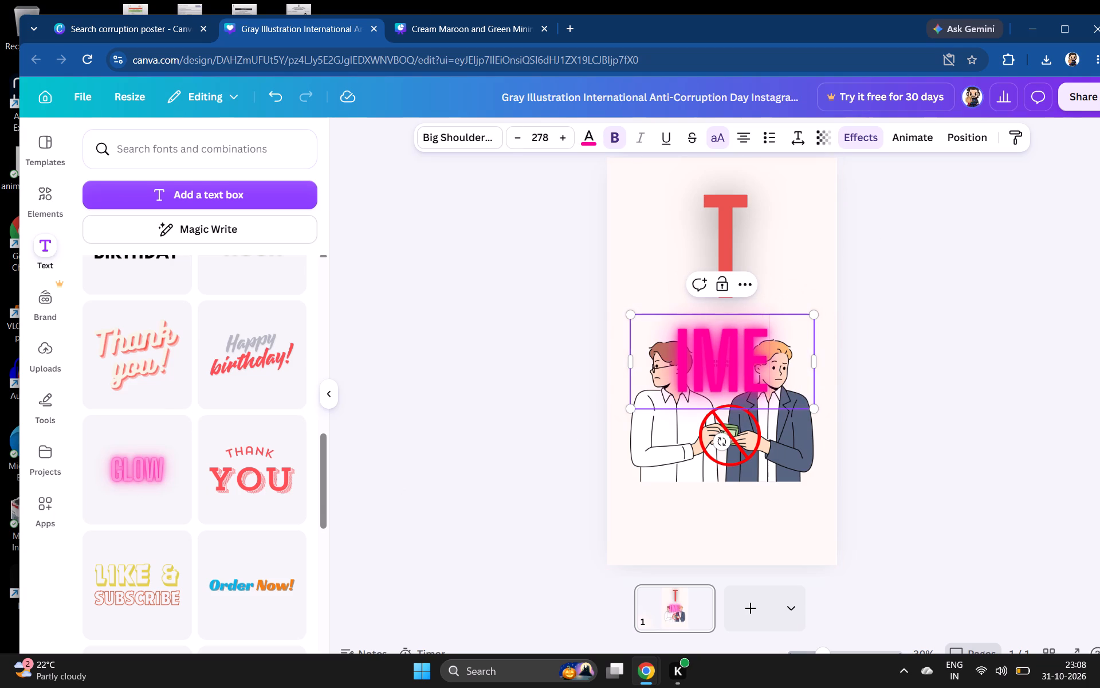
# Shrink the IME text to about size 103 and place it beside the large T's stem, just under the crossbar.
pyautogui.moveTo(814, 412); pyautogui.dragTo(796, 404)
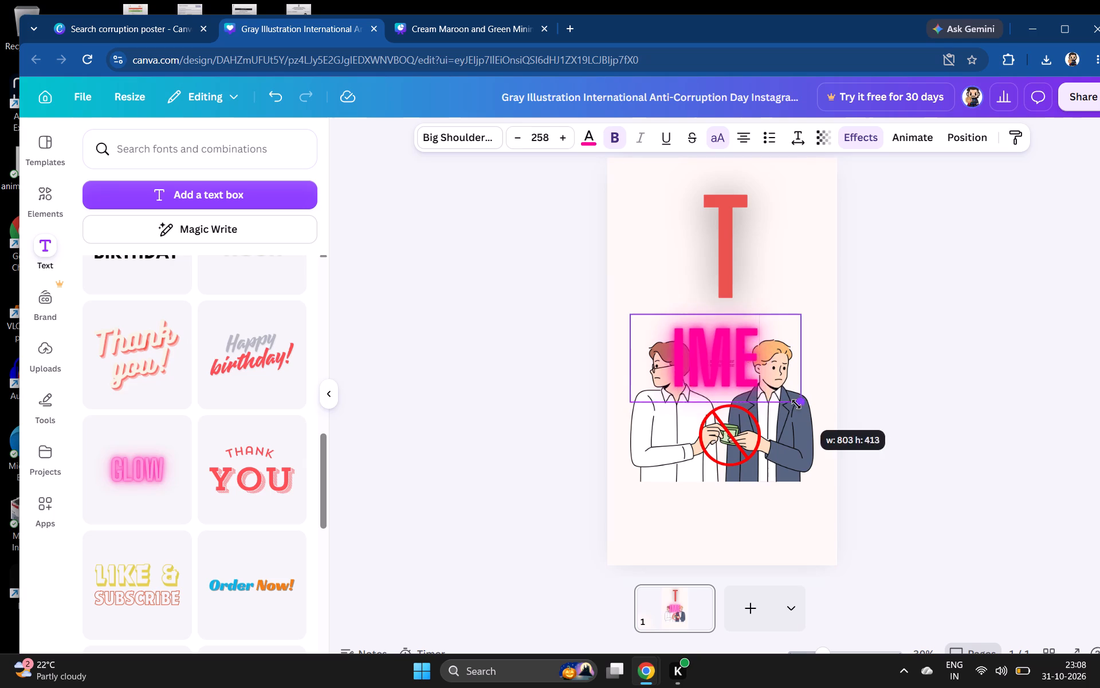
pyautogui.moveTo(796, 404); pyautogui.dragTo(693, 372)
pyautogui.moveTo(657, 327); pyautogui.dragTo(689, 320)
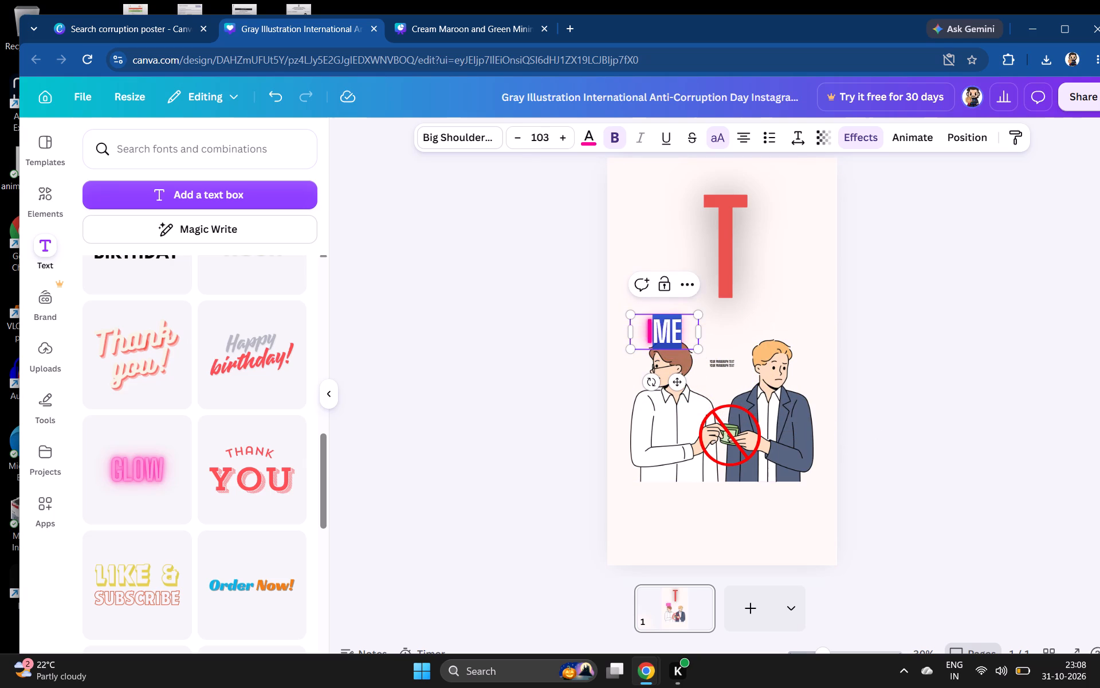
pyautogui.moveTo(689, 320); pyautogui.dragTo(691, 319)
pyautogui.click(752, 334)
pyautogui.moveTo(658, 334); pyautogui.dragTo(692, 322)
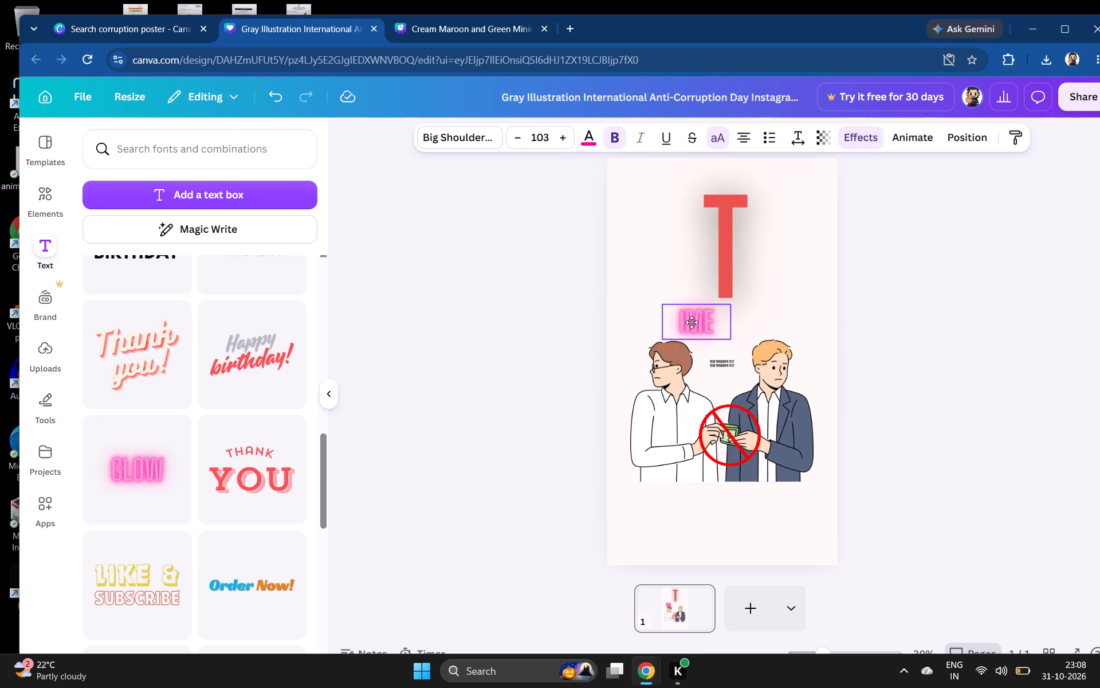
pyautogui.moveTo(692, 322); pyautogui.dragTo(749, 227)
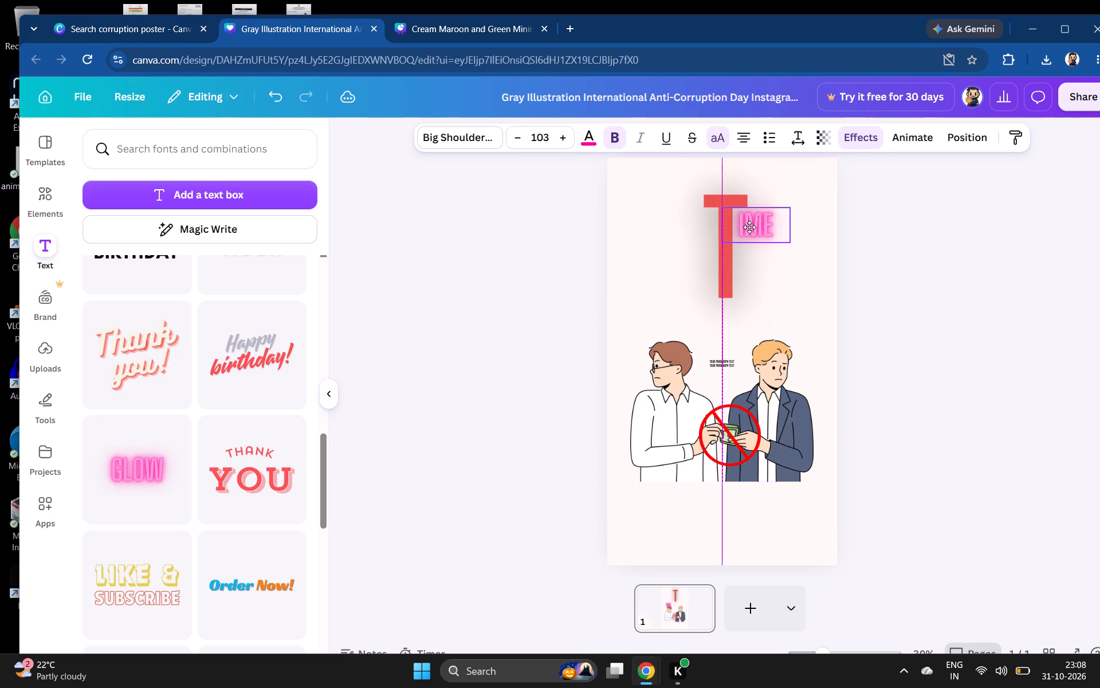
pyautogui.moveTo(749, 227); pyautogui.dragTo(749, 226)
pyautogui.click(678, 237)
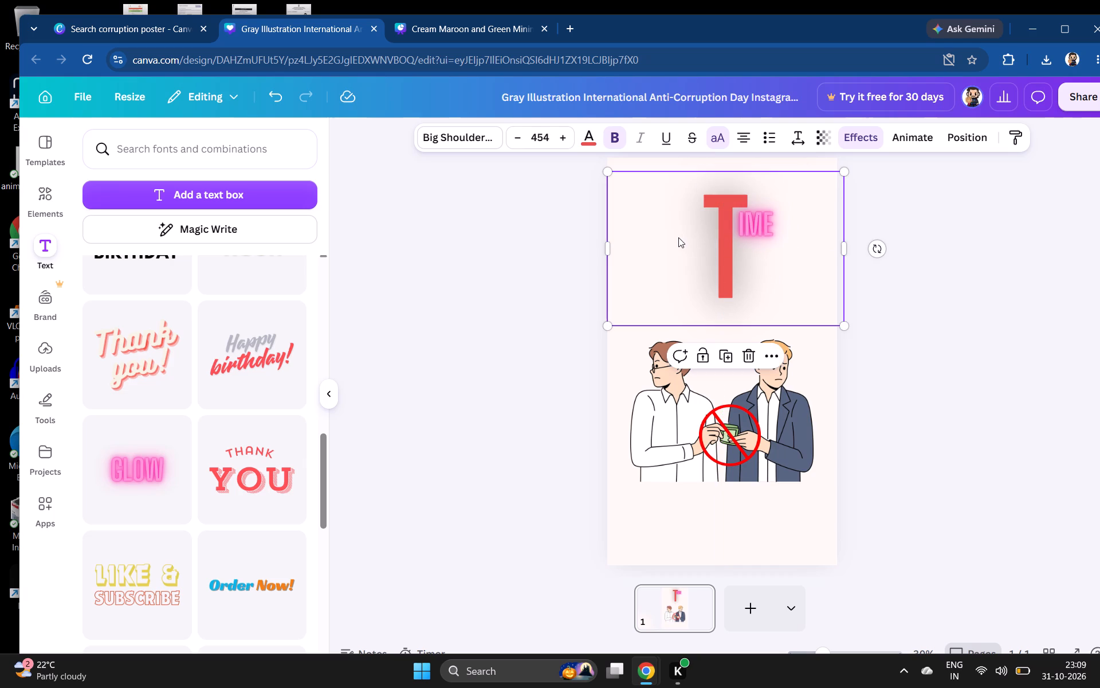
# Recolour the IME text from pink to the same red as the large T.
pyautogui.click(747, 221)
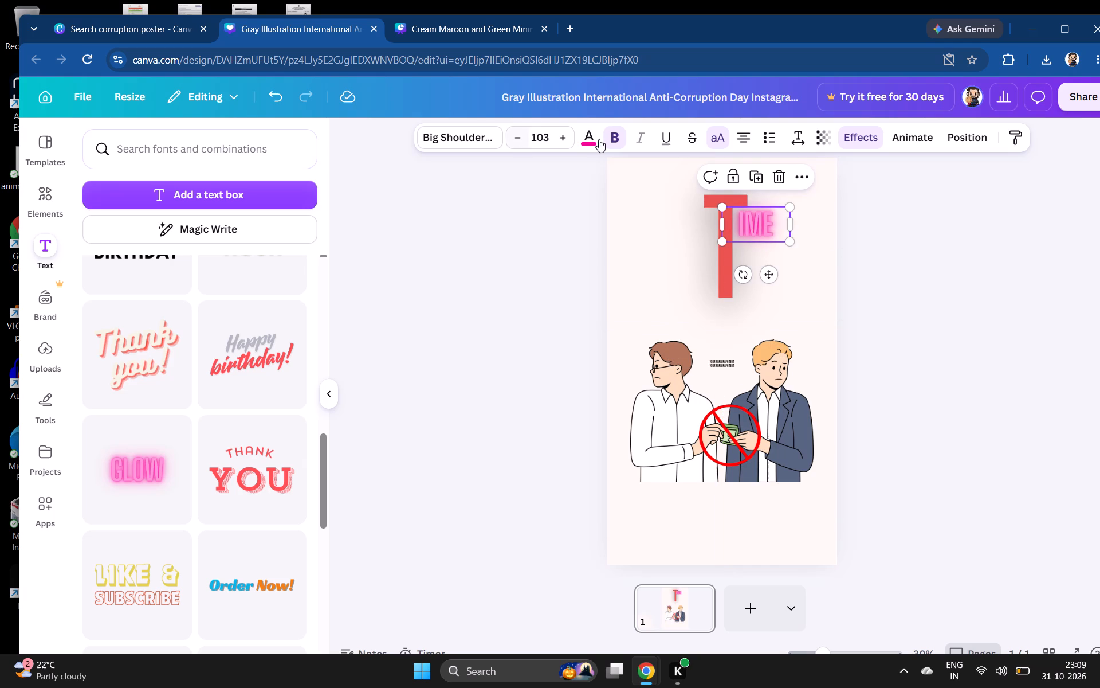
pyautogui.click(595, 139)
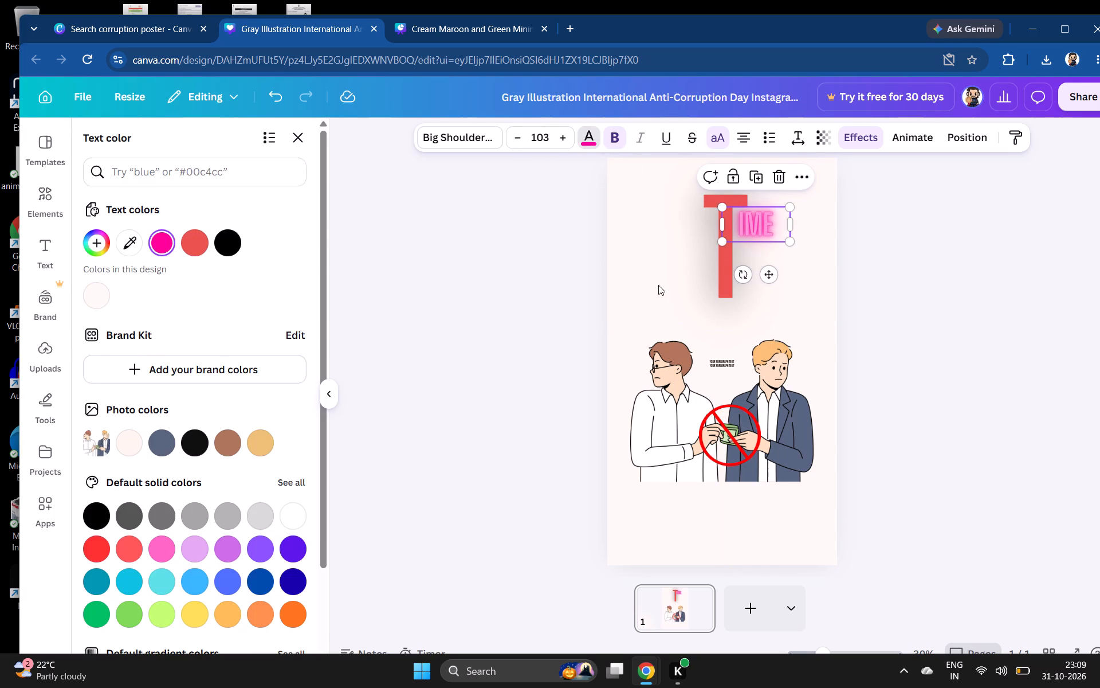
pyautogui.click(737, 221)
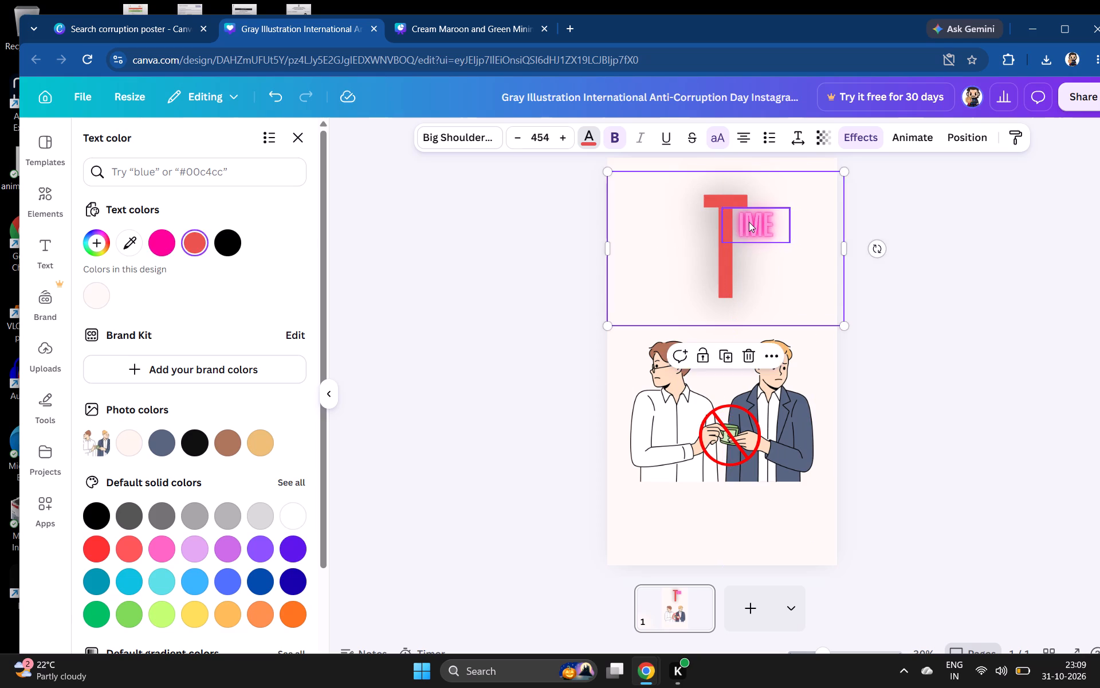
pyautogui.click(749, 222)
pyautogui.doubleClick(749, 222)
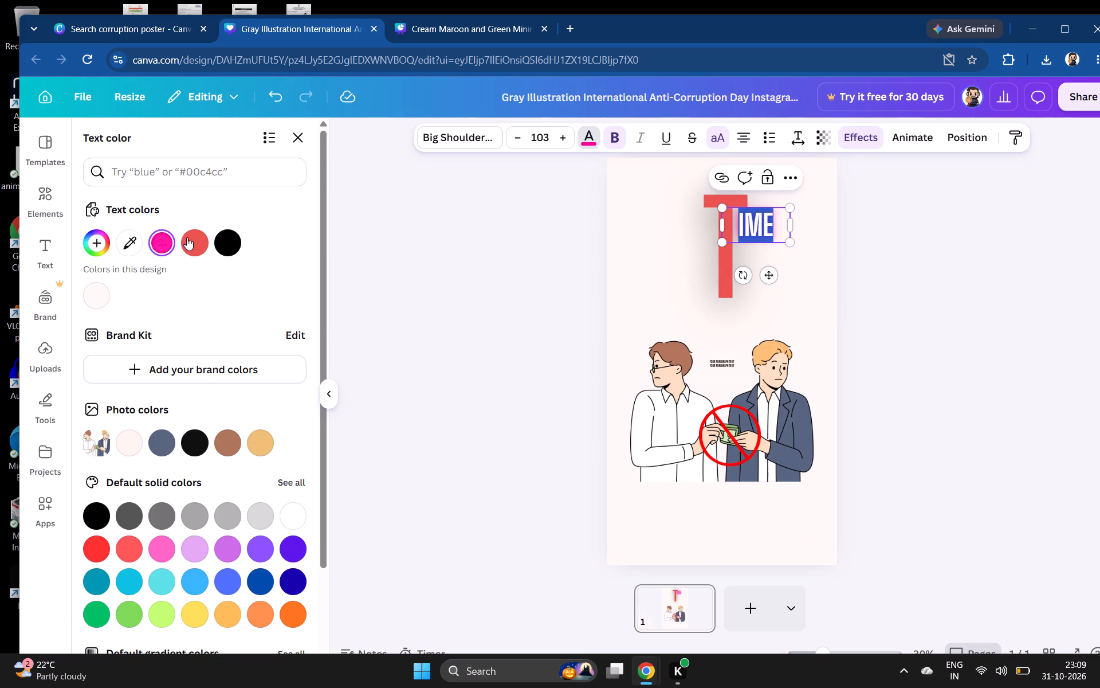
pyautogui.click(191, 237)
pyautogui.click(646, 287)
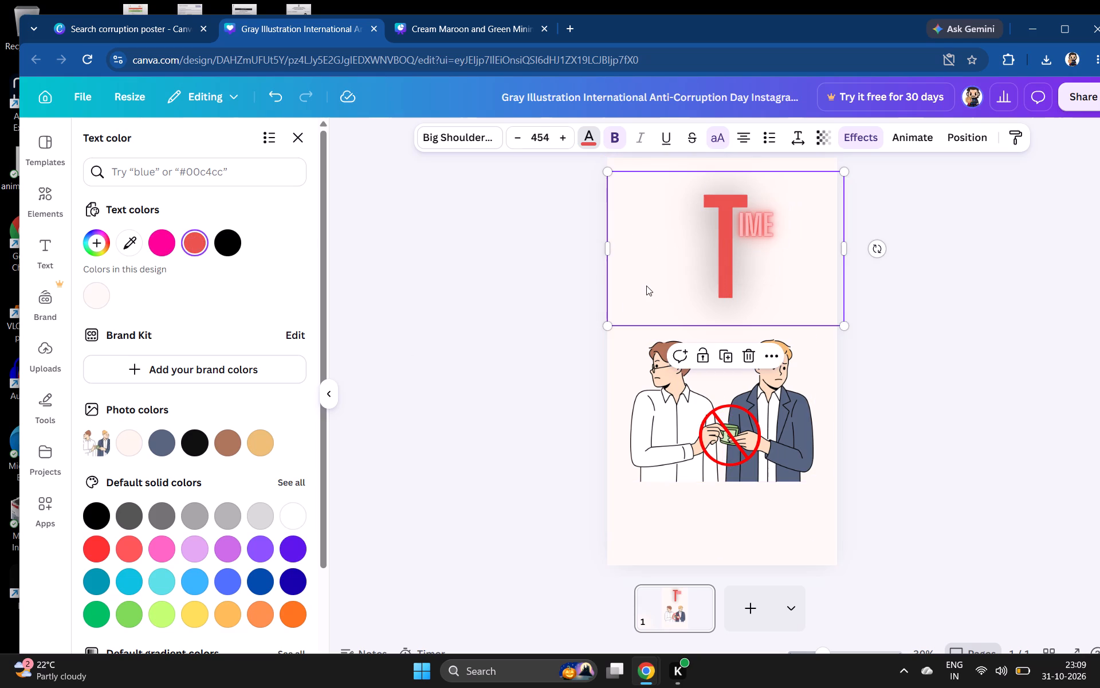
pyautogui.click(624, 274)
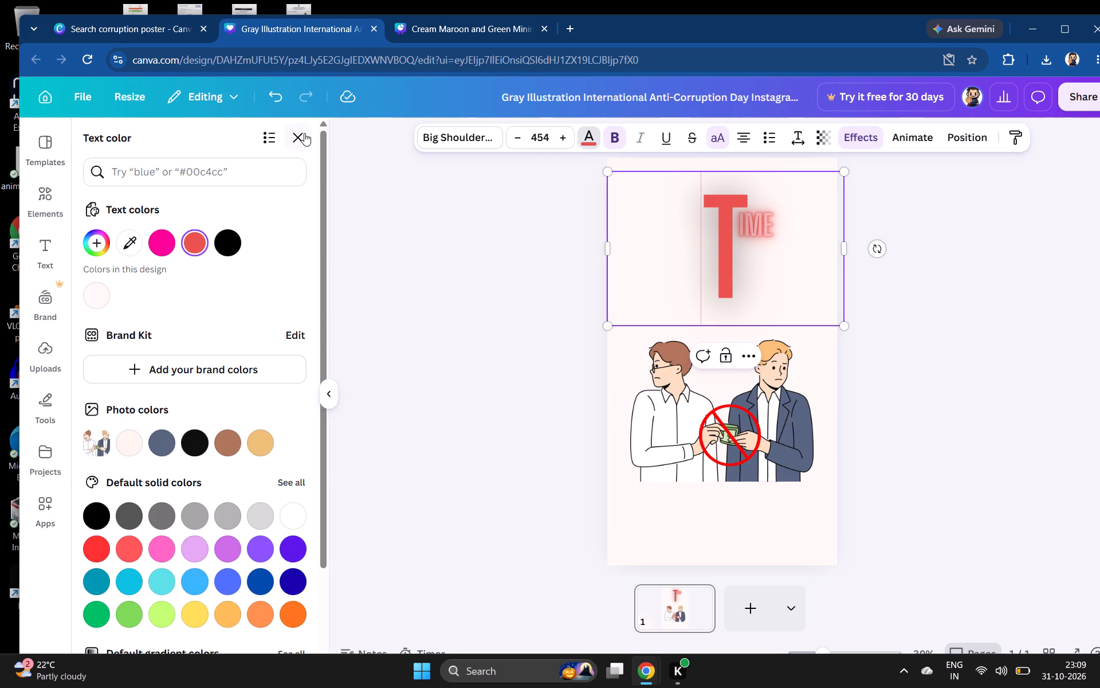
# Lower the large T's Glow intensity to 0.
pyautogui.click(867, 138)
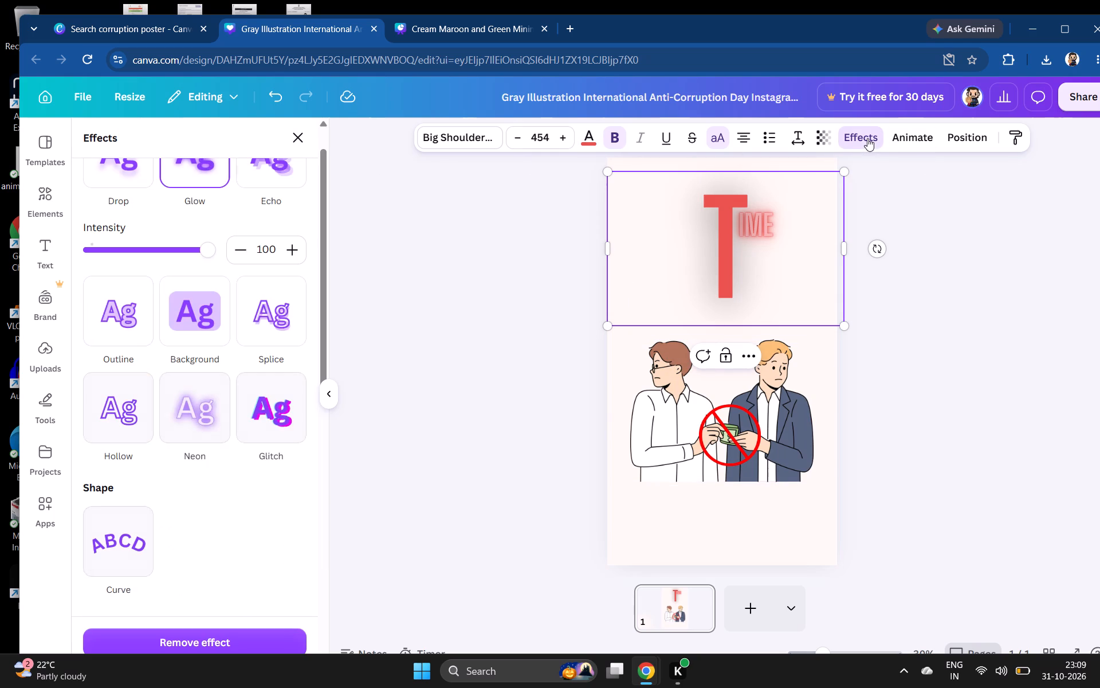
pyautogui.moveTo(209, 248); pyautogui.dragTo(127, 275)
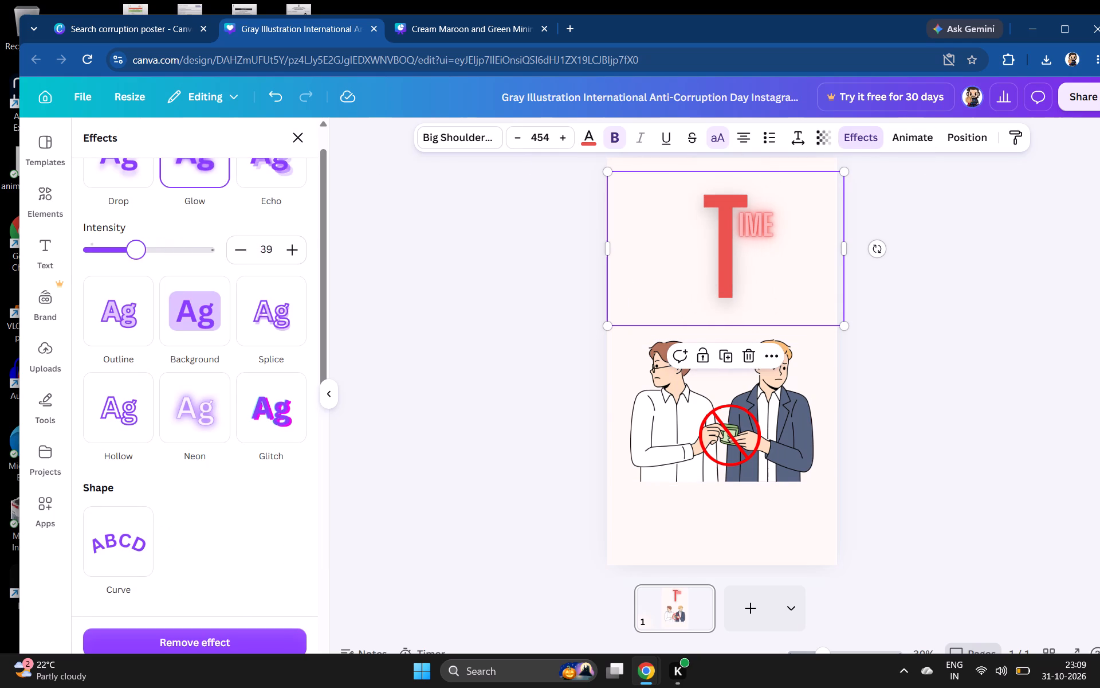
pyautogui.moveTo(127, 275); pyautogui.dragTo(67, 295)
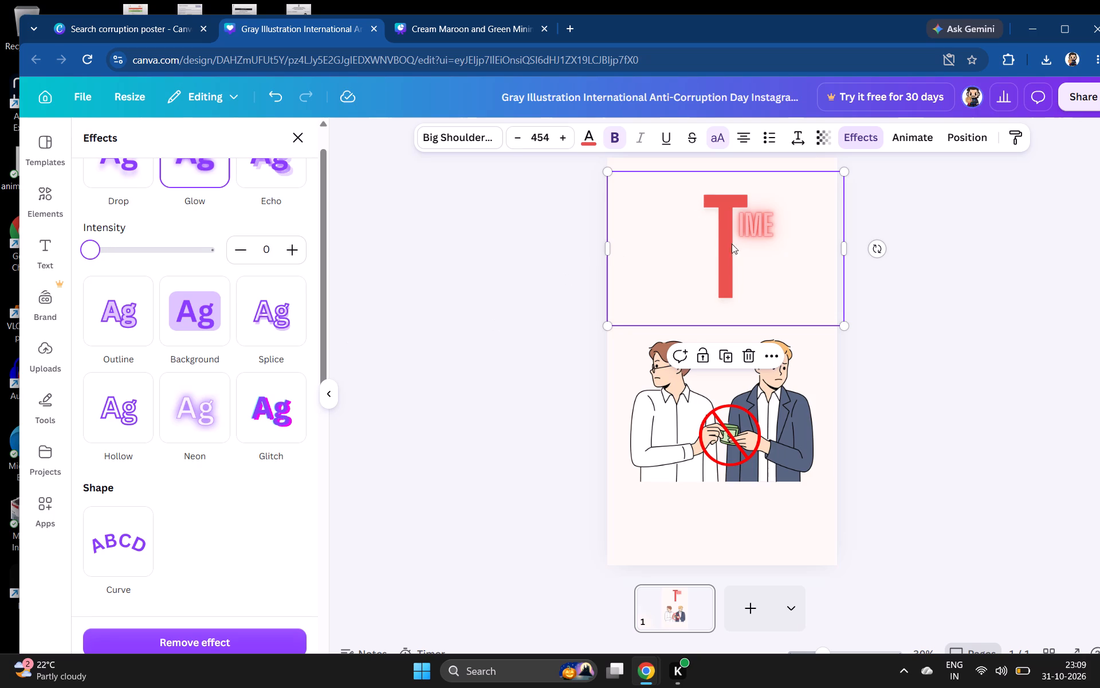
# Check the effect settings and the exact text colour of the IME lettering.
pyautogui.click(758, 224)
pyautogui.doubleClick(759, 223)
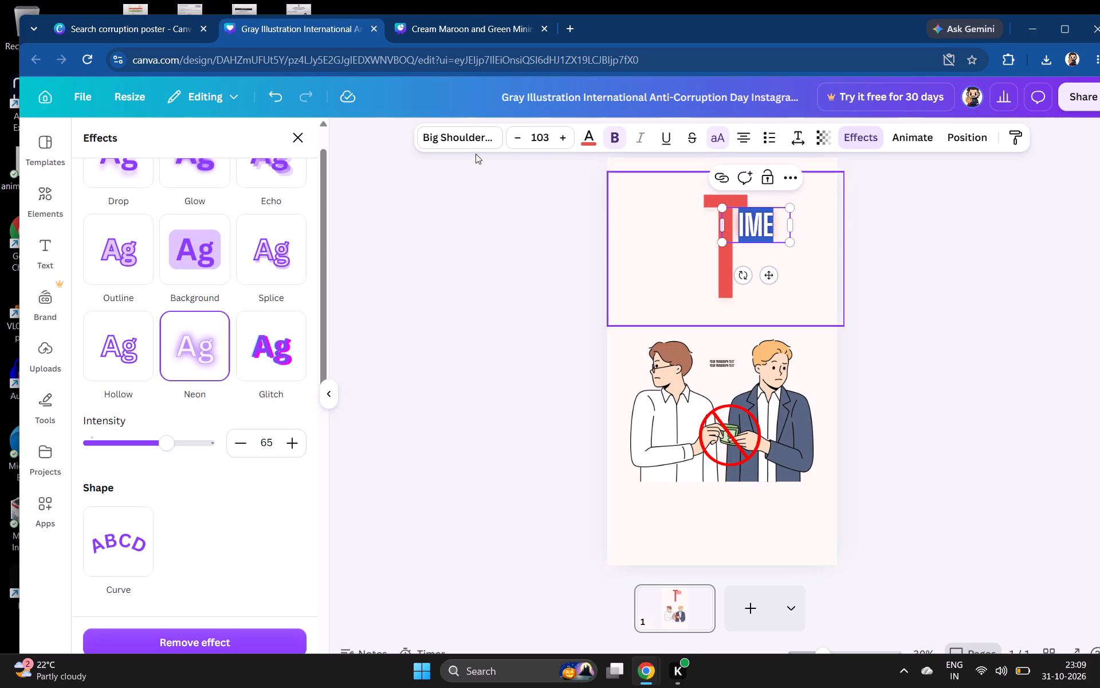
pyautogui.click(584, 140)
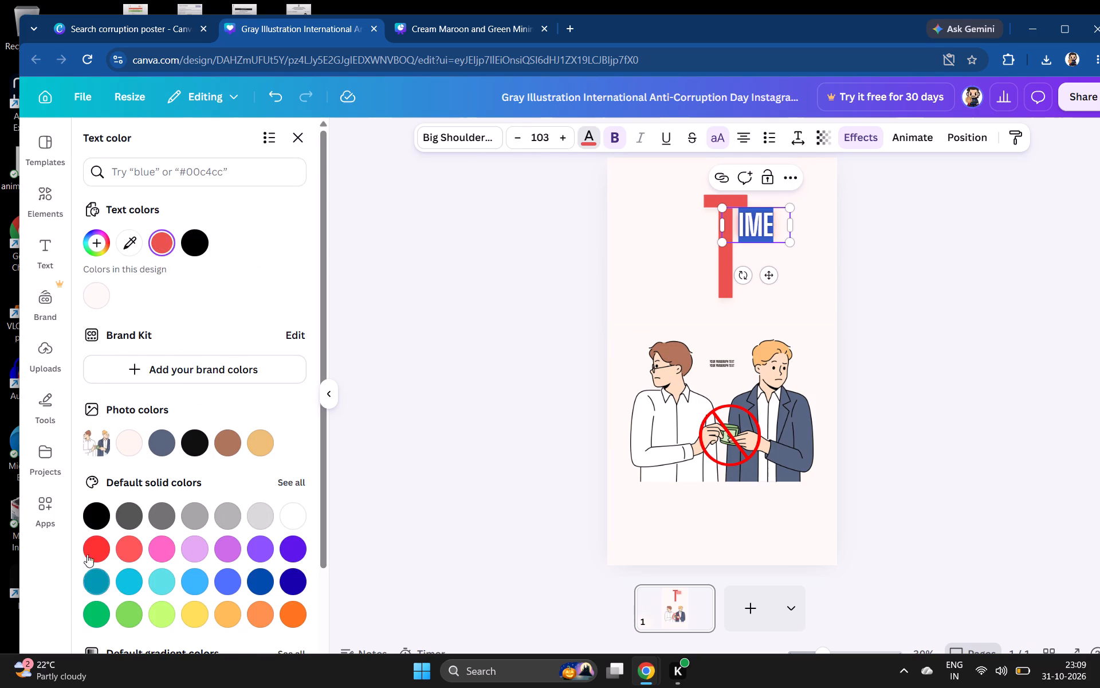
pyautogui.click(161, 238)
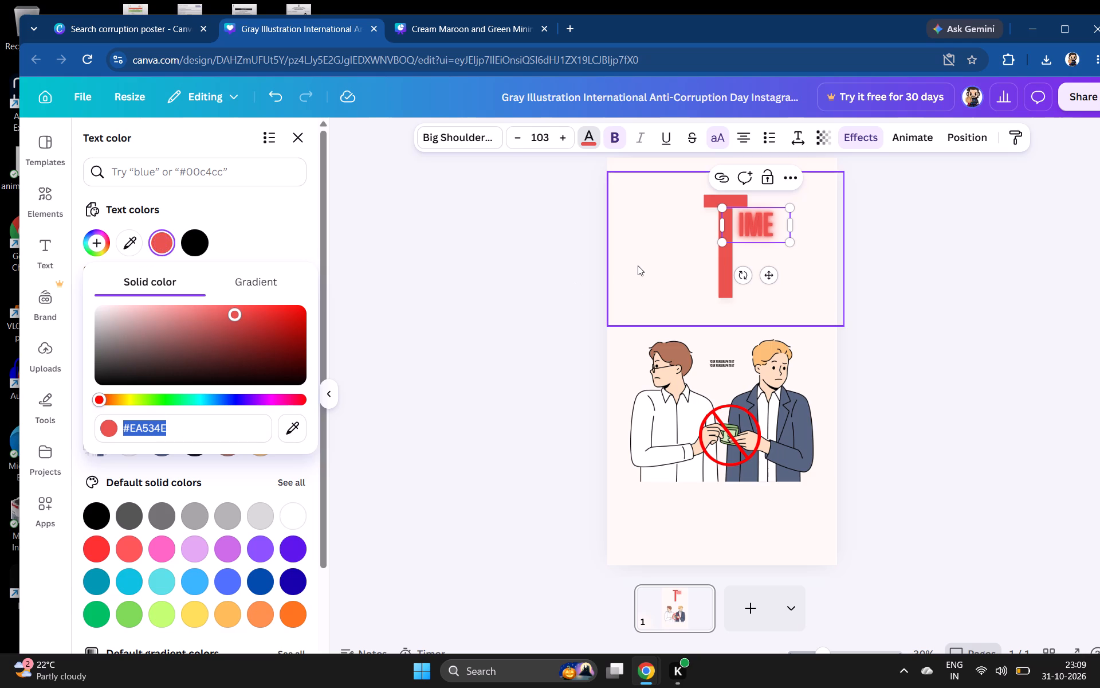
pyautogui.click(642, 266)
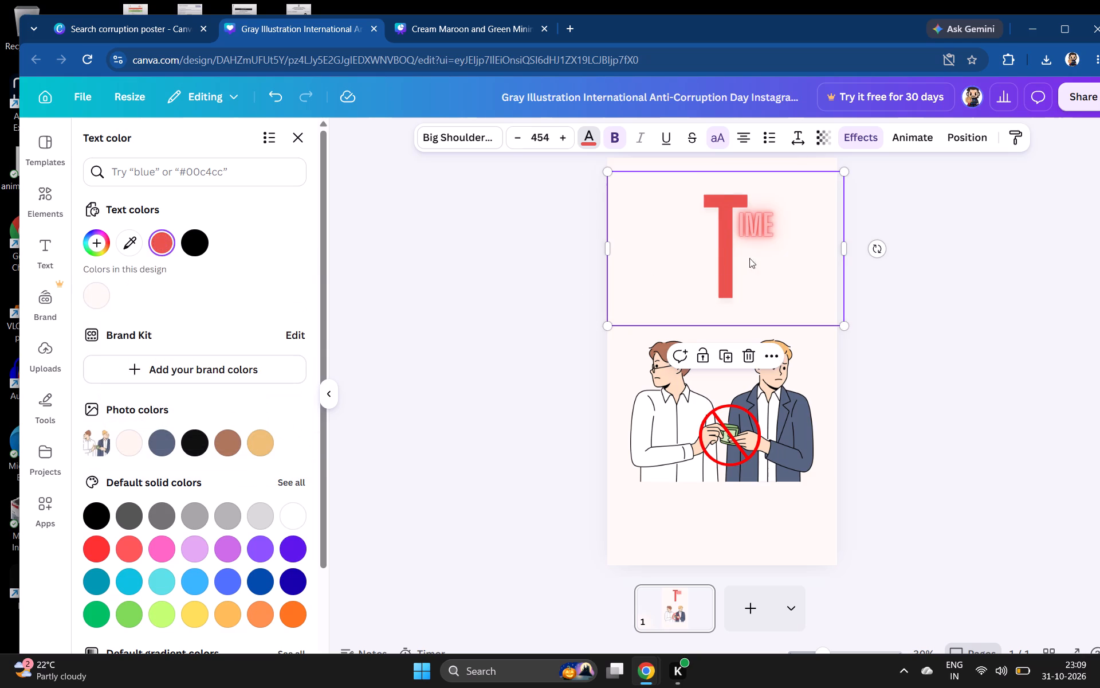
pyautogui.click(745, 232)
pyautogui.doubleClick(745, 232)
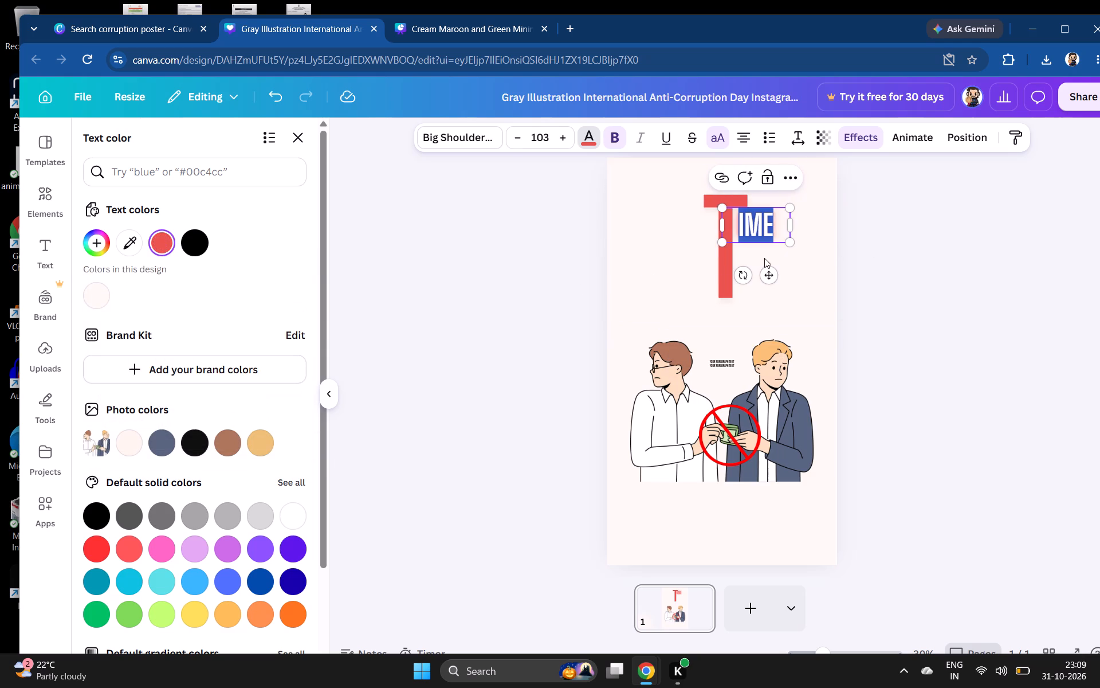
# Reapply the Glow effect to the large T and adjust its intensity to about 18.
pyautogui.click(791, 298)
pyautogui.click(859, 140)
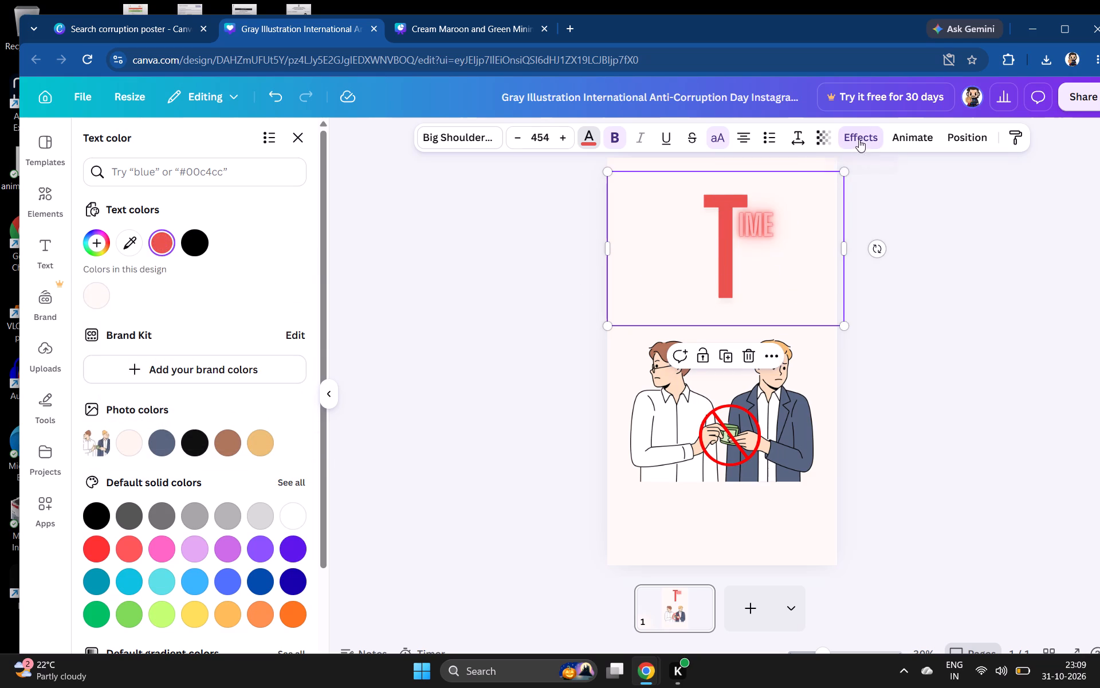
pyautogui.scroll(3, 172, 329)
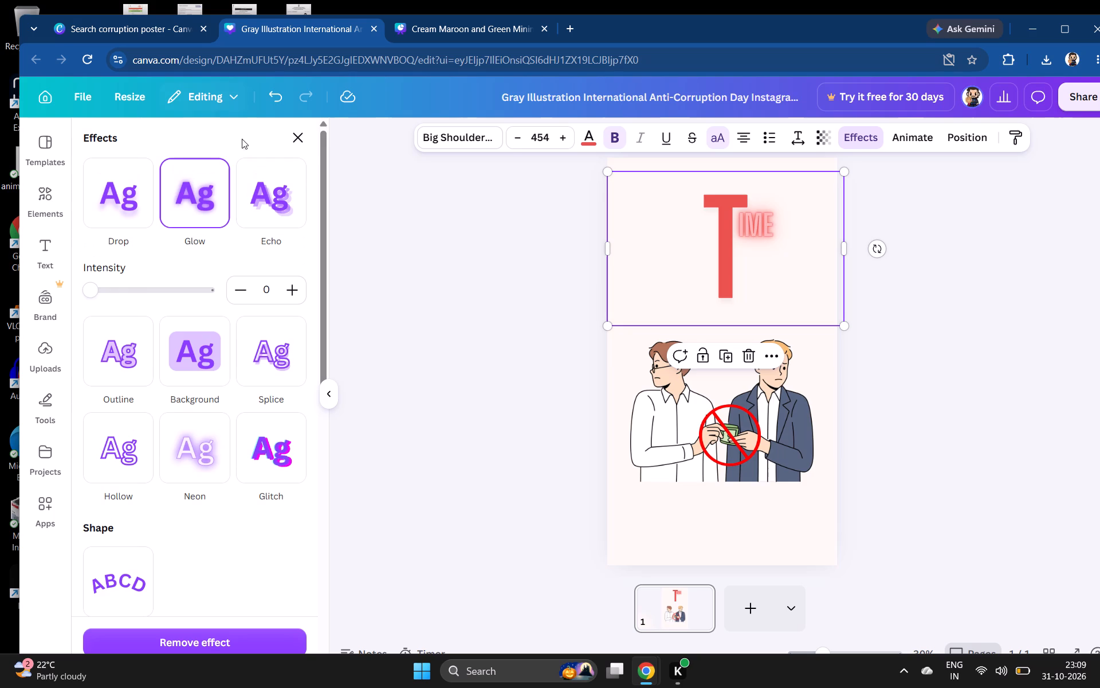
pyautogui.click(176, 201)
pyautogui.click(180, 217)
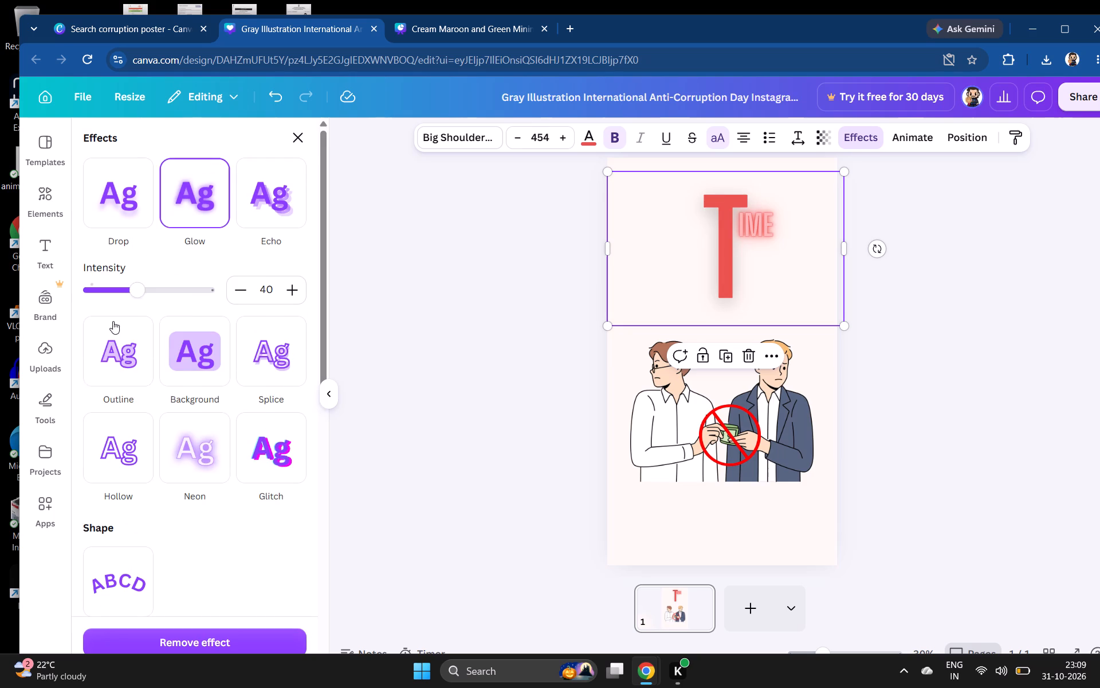
pyautogui.moveTo(141, 295); pyautogui.dragTo(190, 286)
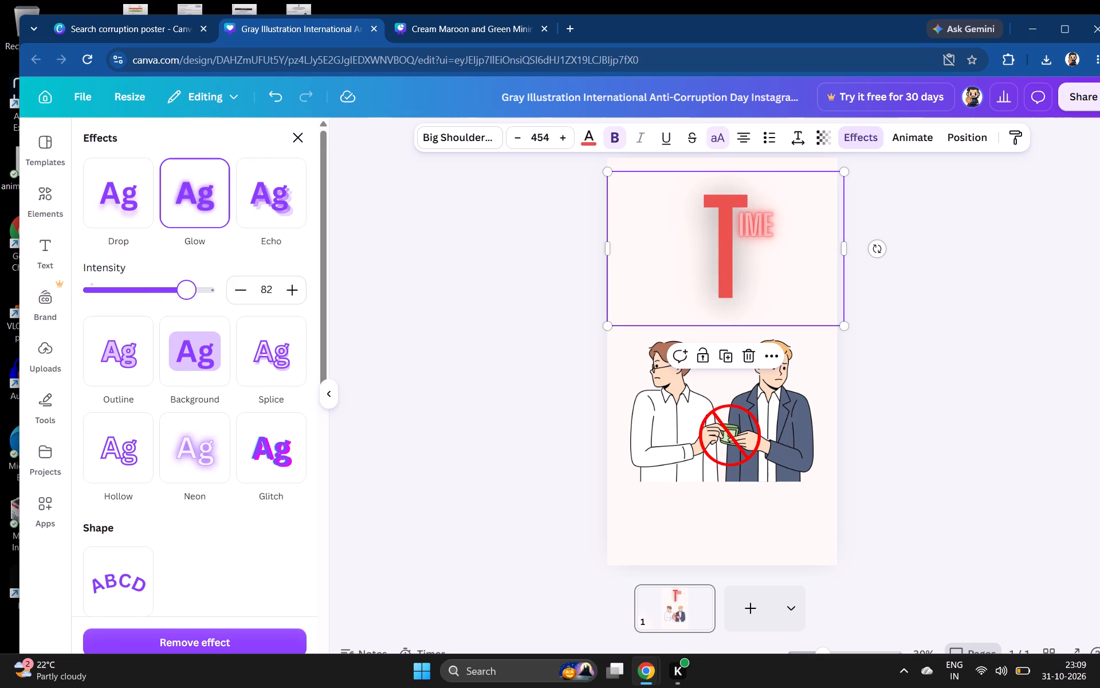
pyautogui.moveTo(190, 286); pyautogui.dragTo(159, 302)
pyautogui.moveTo(159, 302); pyautogui.dragTo(178, 295)
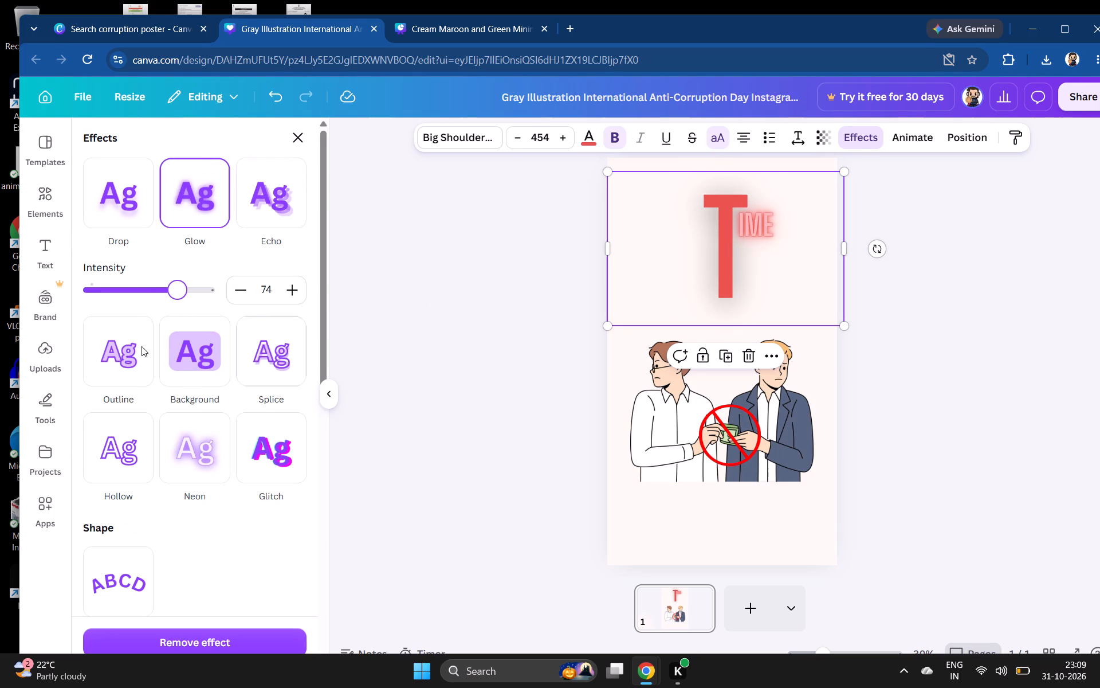
pyautogui.moveTo(179, 292); pyautogui.dragTo(103, 296)
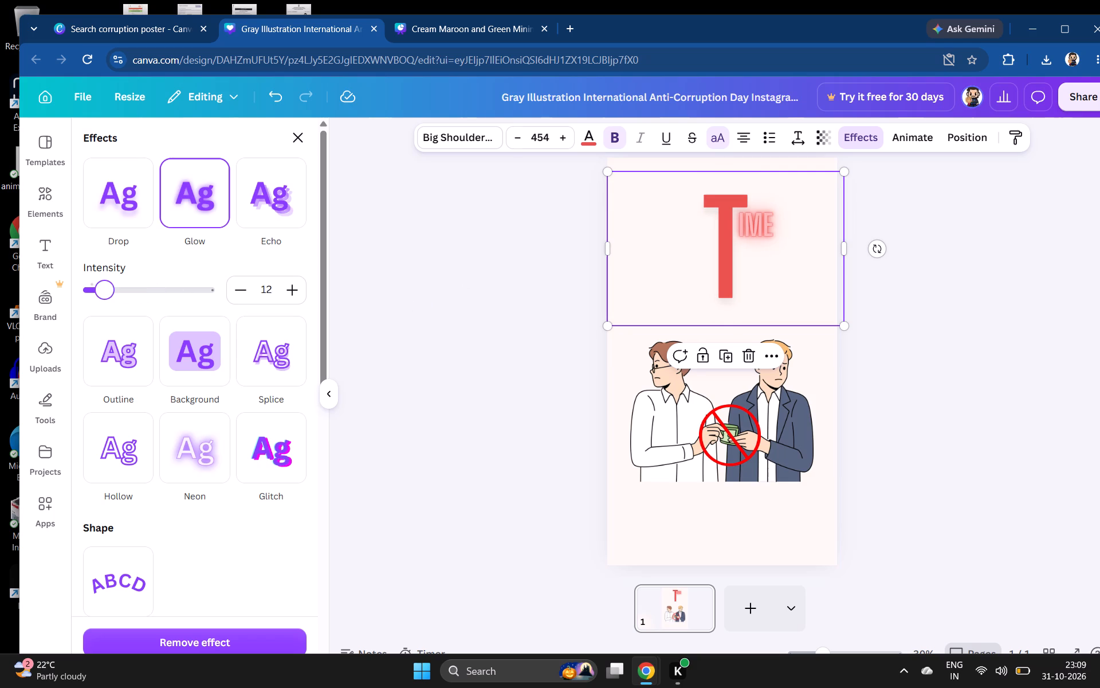
pyautogui.moveTo(103, 296); pyautogui.dragTo(110, 299)
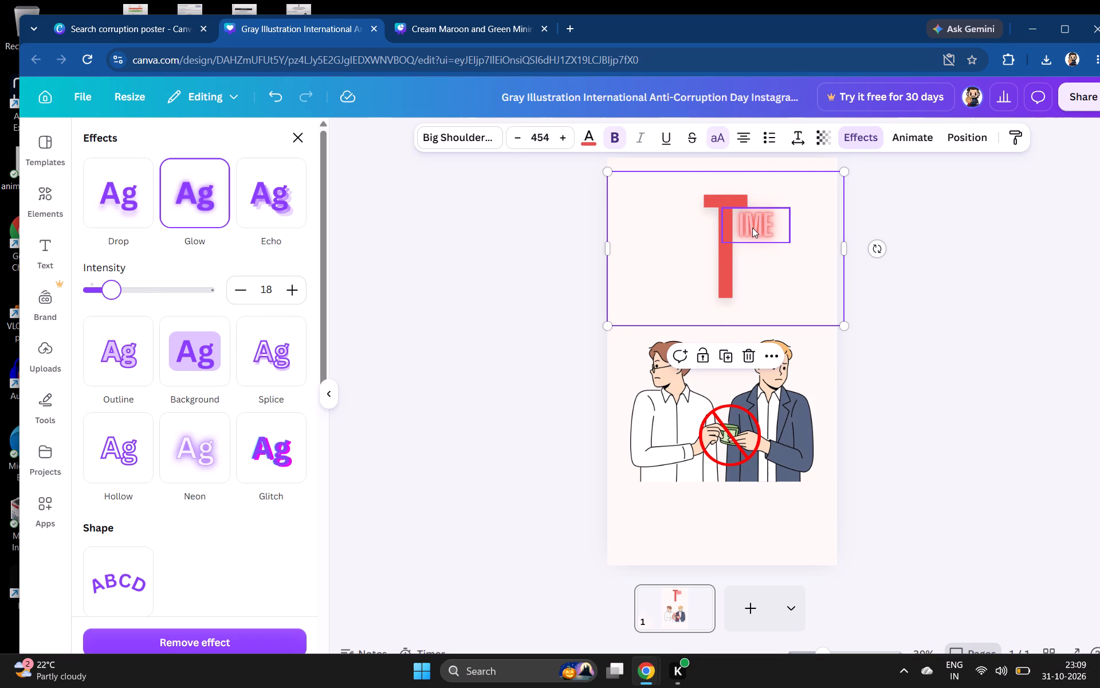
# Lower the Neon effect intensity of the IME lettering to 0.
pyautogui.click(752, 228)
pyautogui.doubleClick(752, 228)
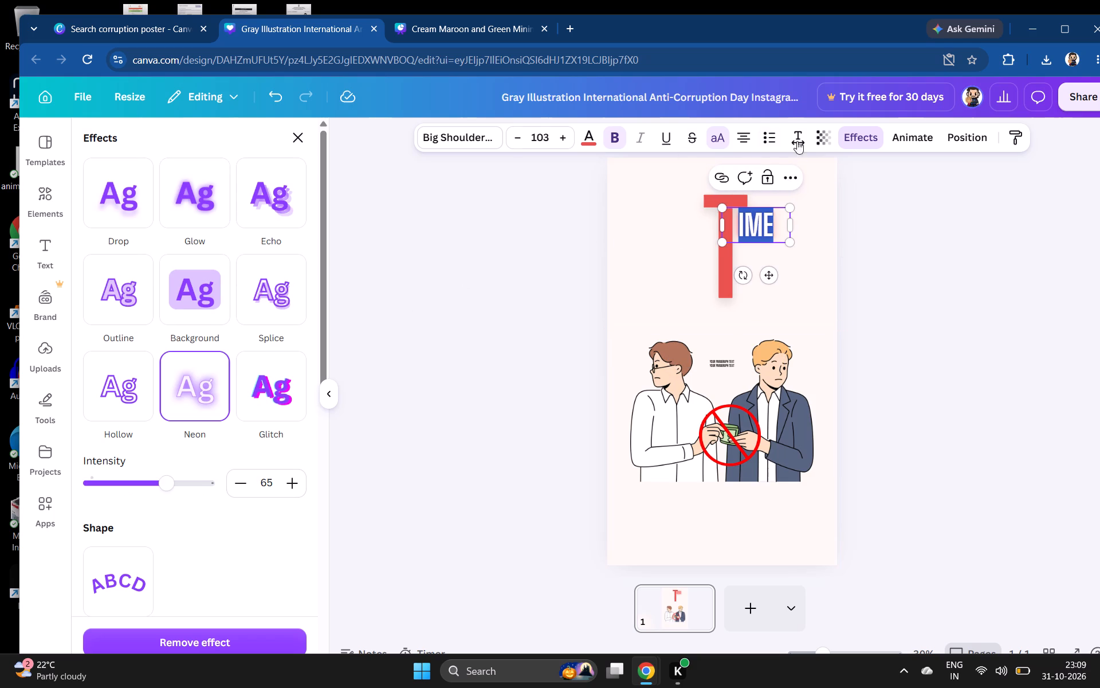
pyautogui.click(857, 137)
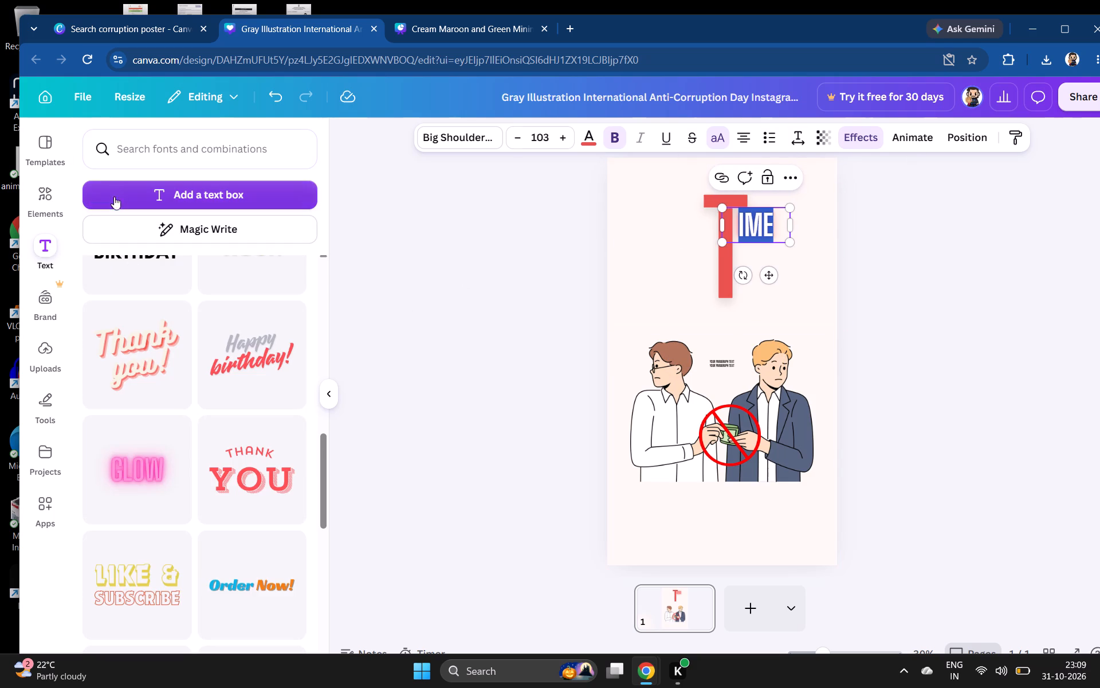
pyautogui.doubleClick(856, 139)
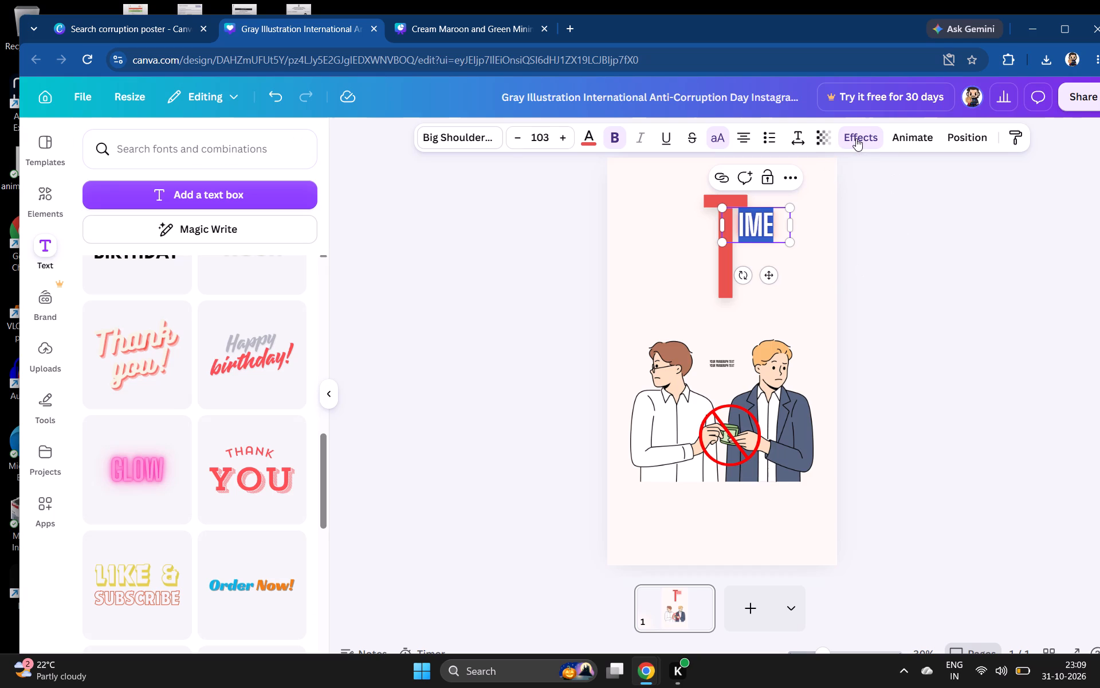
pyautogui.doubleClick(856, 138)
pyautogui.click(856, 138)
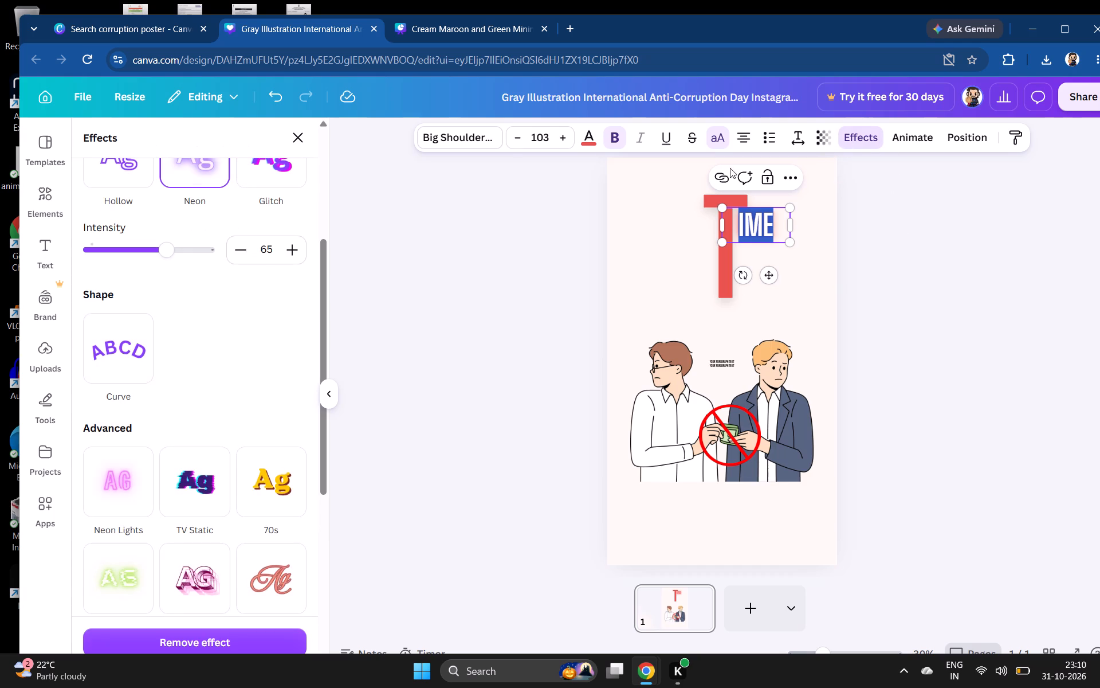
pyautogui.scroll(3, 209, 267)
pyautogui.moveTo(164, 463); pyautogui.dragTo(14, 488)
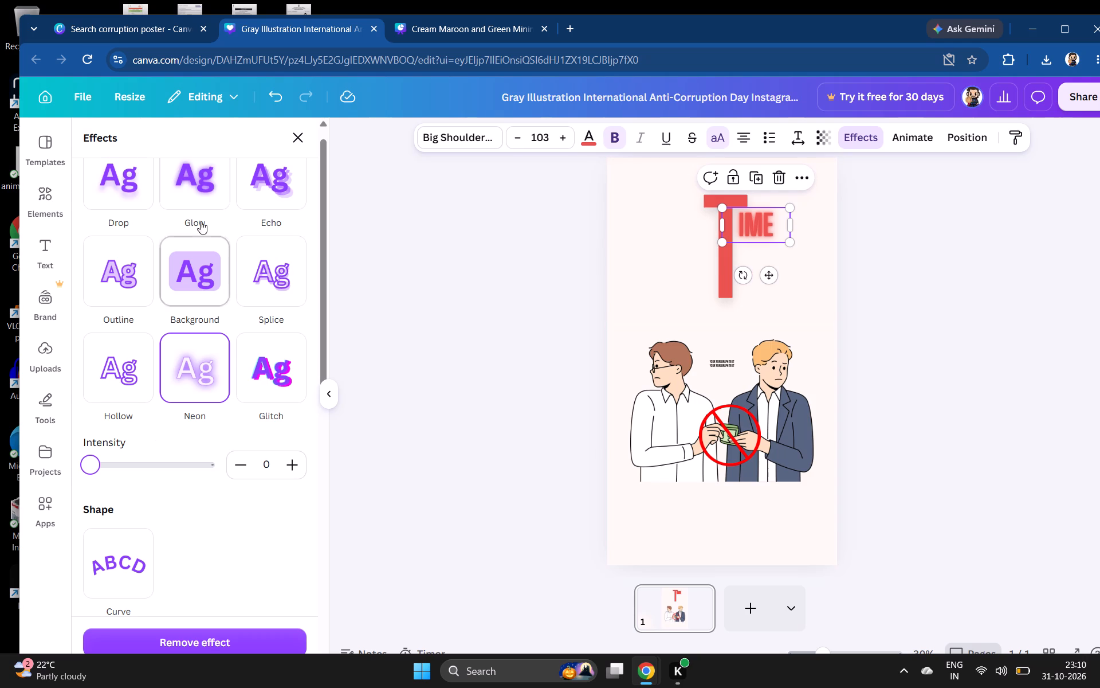
# Apply the Glow effect to the IME lettering and reduce its intensity to roughly match the large T's glow.
pyautogui.click(198, 172)
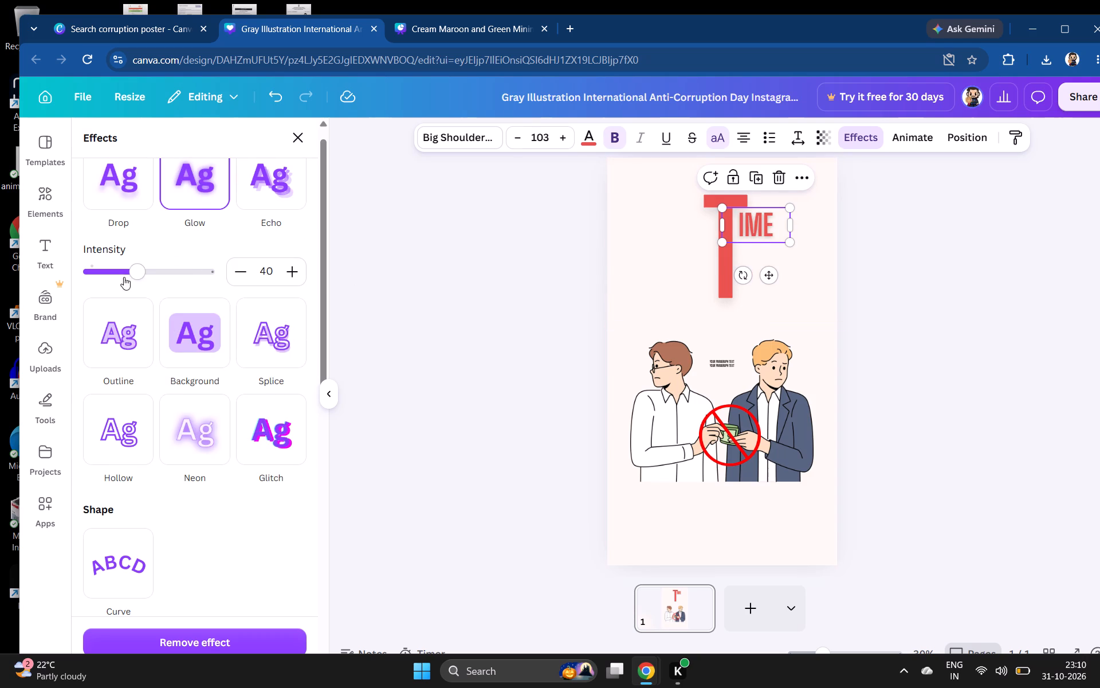
pyautogui.moveTo(139, 275); pyautogui.dragTo(112, 283)
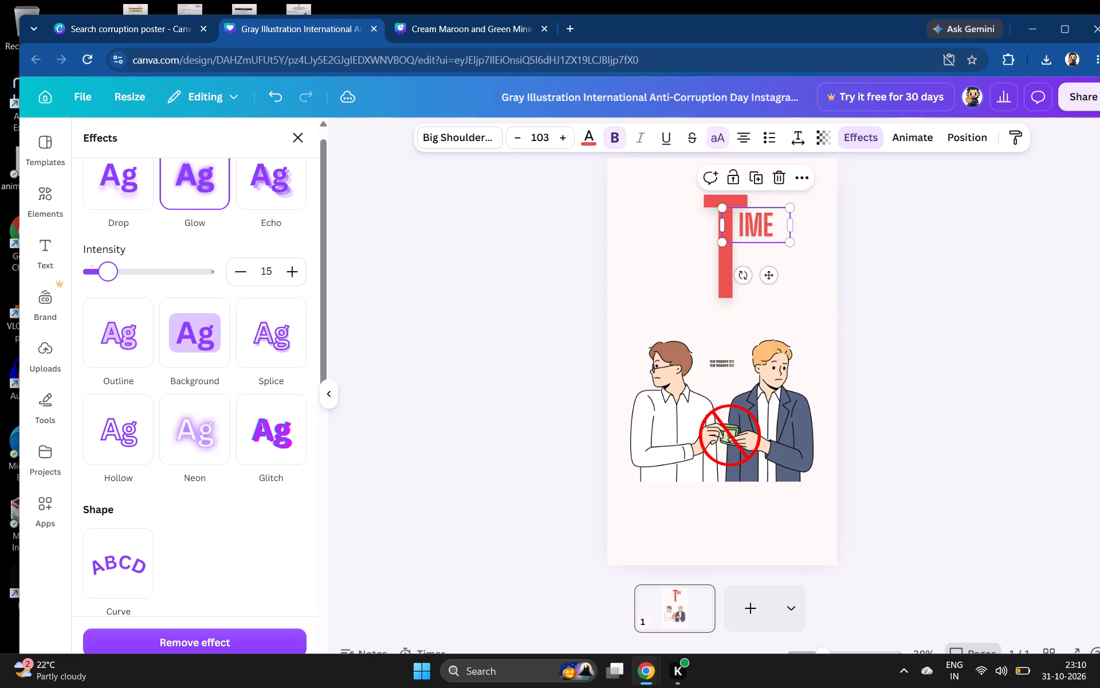
pyautogui.moveTo(112, 283); pyautogui.dragTo(117, 307)
pyautogui.click(674, 294)
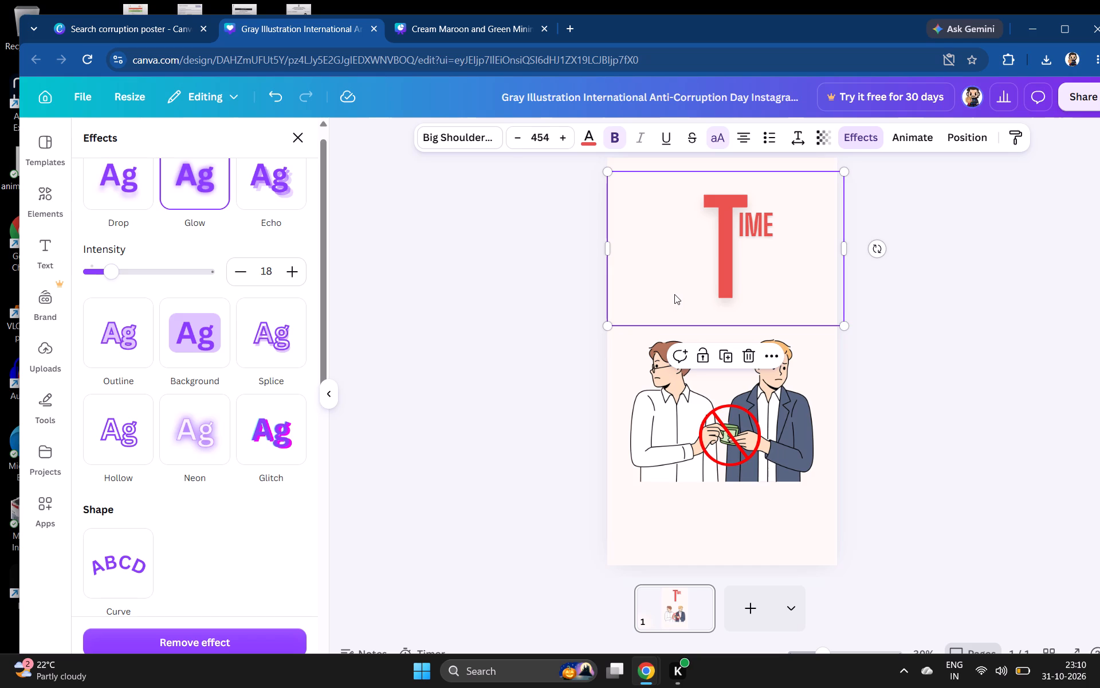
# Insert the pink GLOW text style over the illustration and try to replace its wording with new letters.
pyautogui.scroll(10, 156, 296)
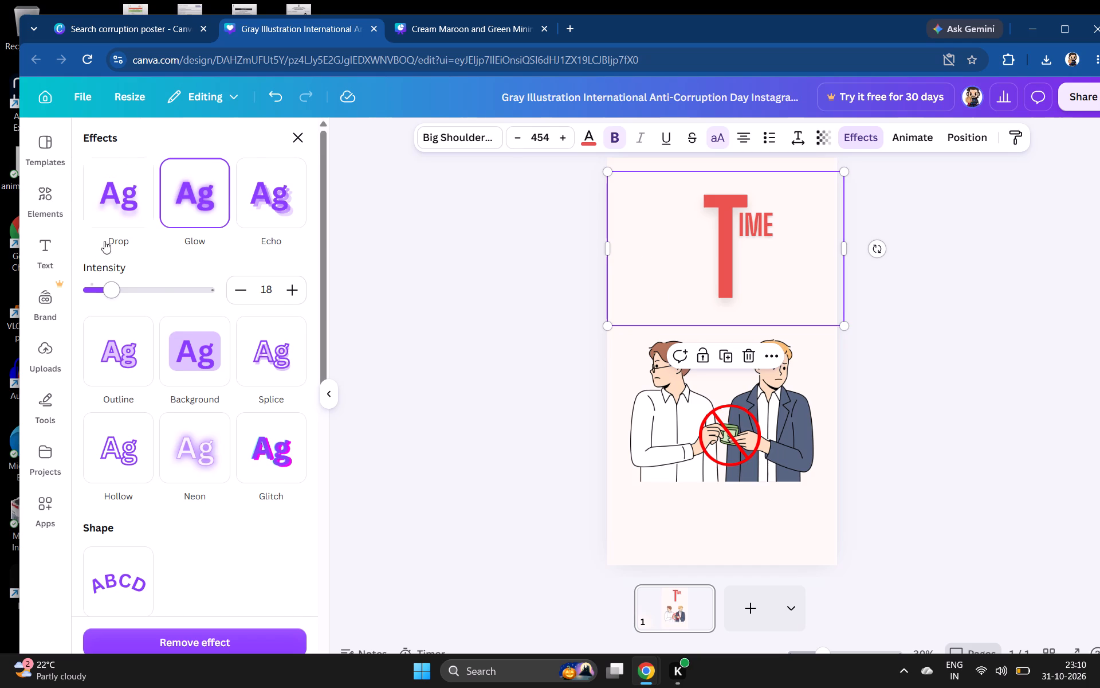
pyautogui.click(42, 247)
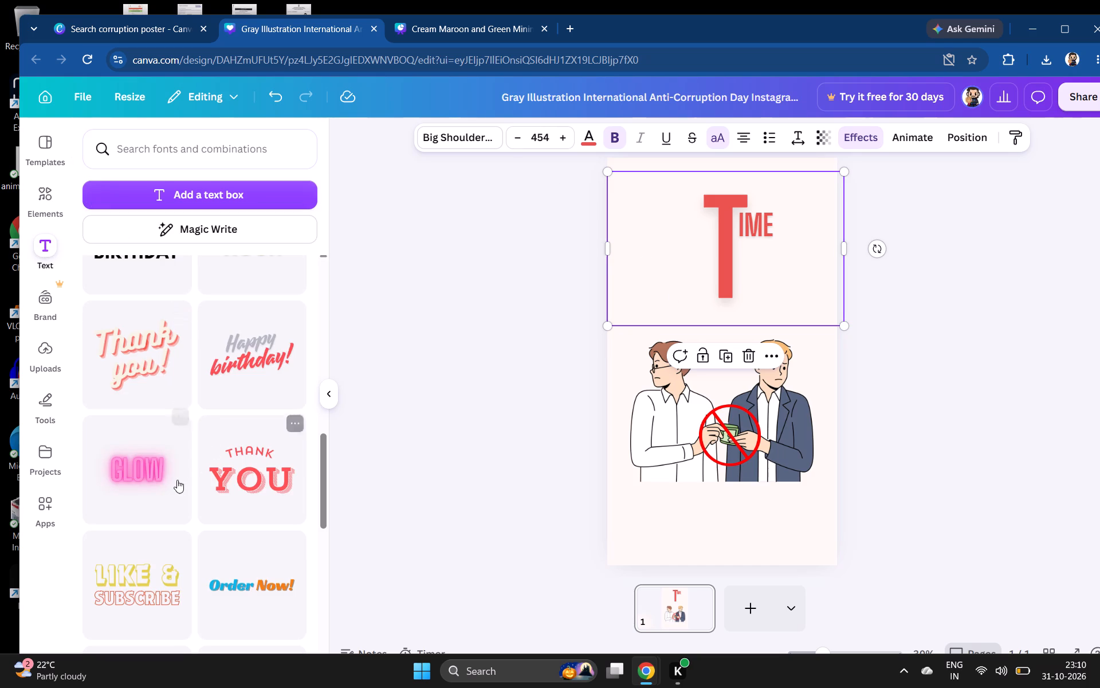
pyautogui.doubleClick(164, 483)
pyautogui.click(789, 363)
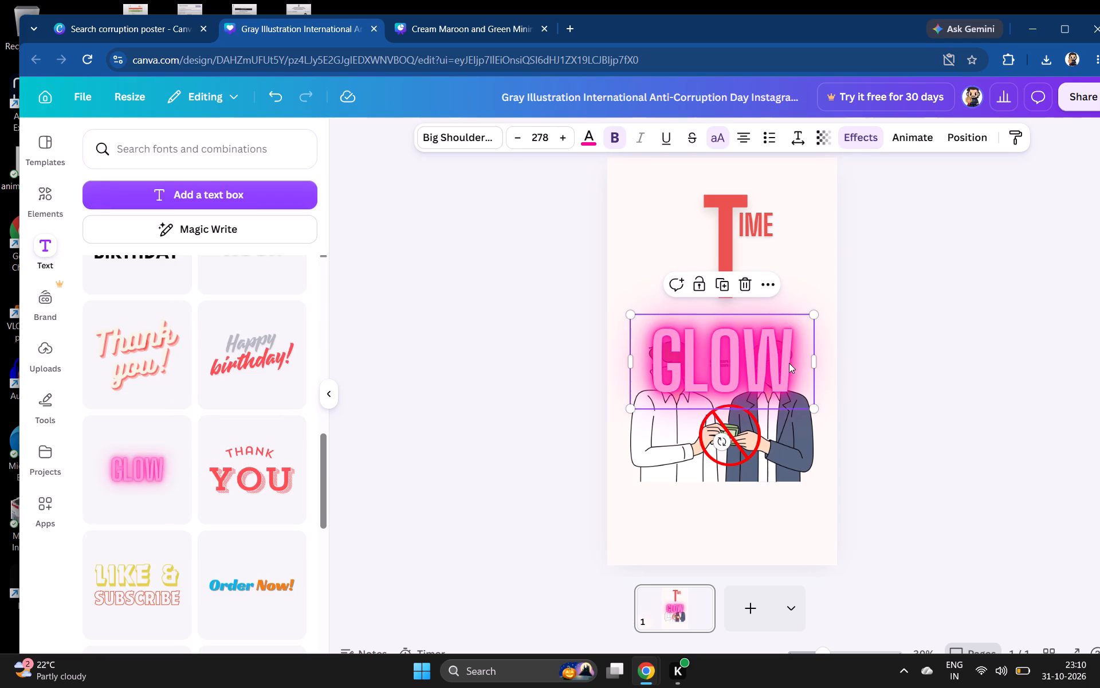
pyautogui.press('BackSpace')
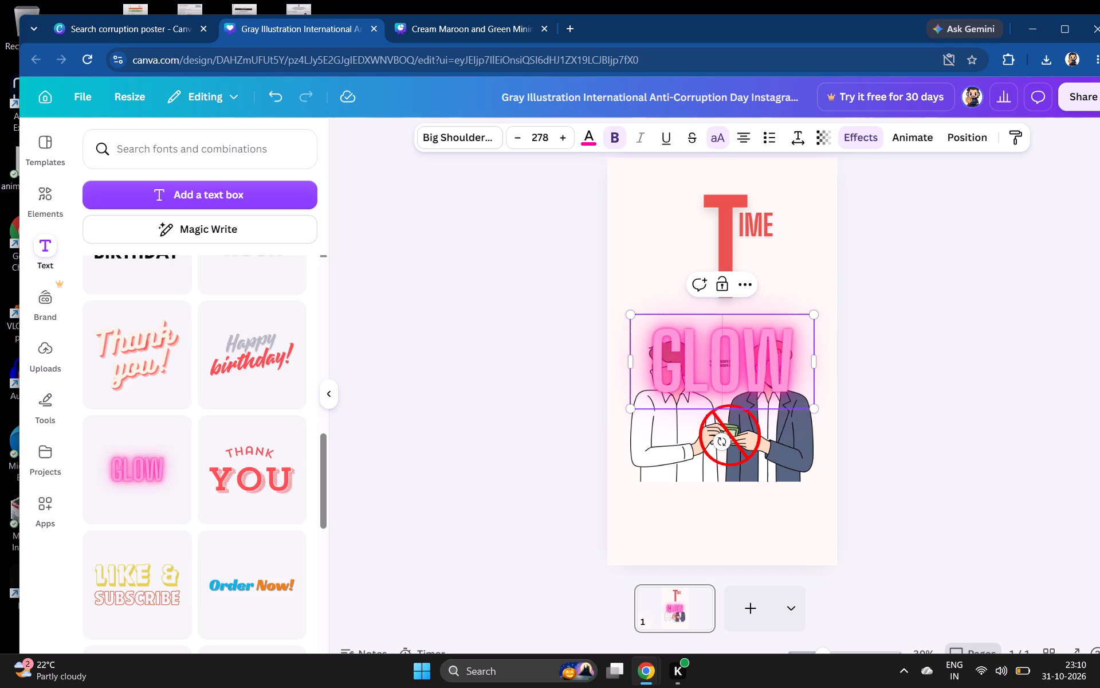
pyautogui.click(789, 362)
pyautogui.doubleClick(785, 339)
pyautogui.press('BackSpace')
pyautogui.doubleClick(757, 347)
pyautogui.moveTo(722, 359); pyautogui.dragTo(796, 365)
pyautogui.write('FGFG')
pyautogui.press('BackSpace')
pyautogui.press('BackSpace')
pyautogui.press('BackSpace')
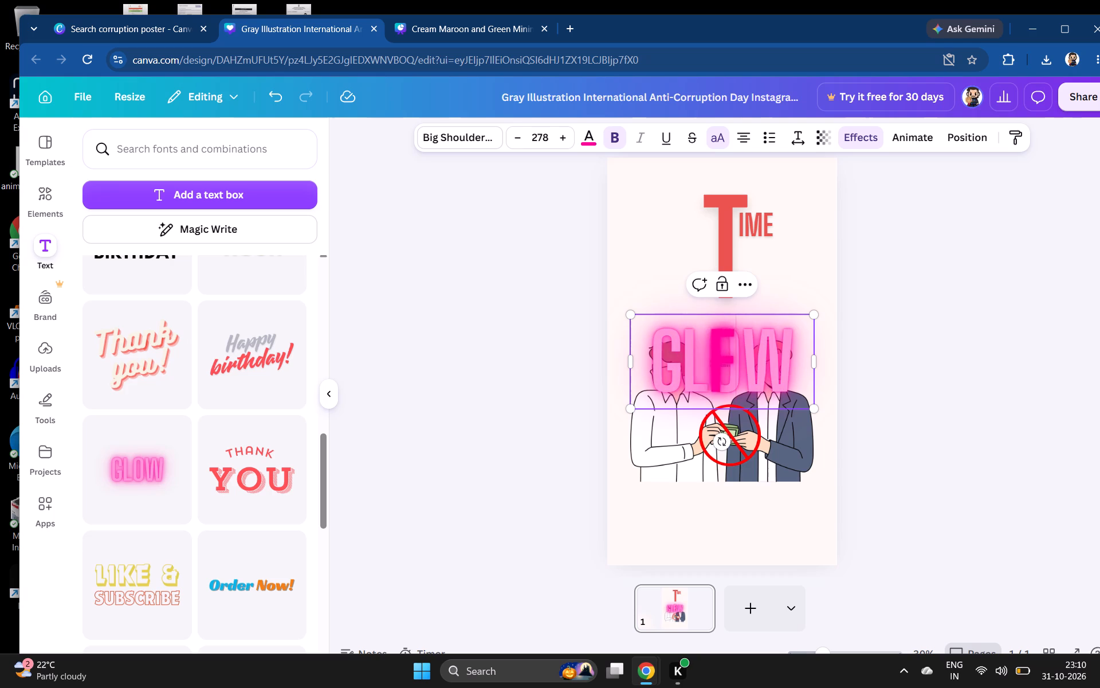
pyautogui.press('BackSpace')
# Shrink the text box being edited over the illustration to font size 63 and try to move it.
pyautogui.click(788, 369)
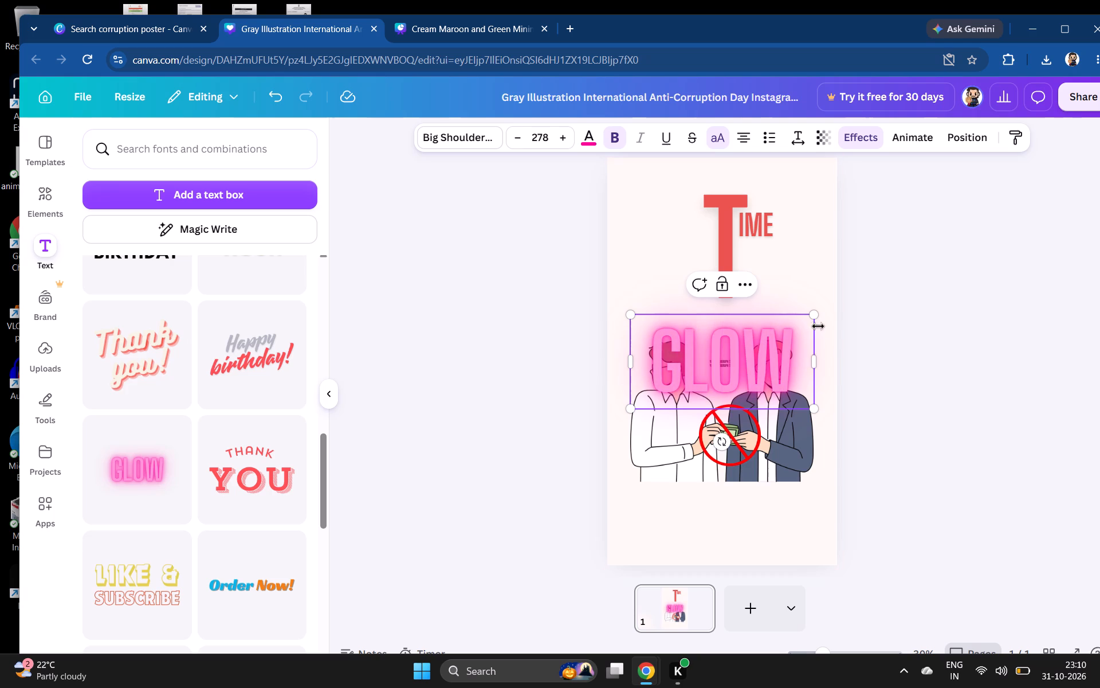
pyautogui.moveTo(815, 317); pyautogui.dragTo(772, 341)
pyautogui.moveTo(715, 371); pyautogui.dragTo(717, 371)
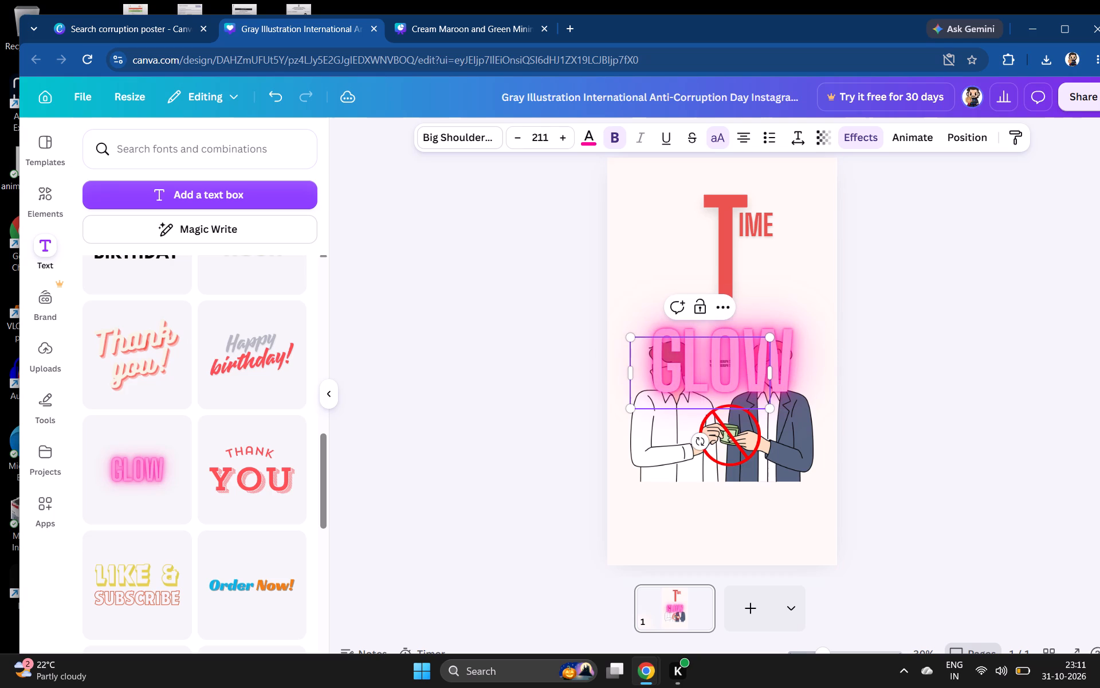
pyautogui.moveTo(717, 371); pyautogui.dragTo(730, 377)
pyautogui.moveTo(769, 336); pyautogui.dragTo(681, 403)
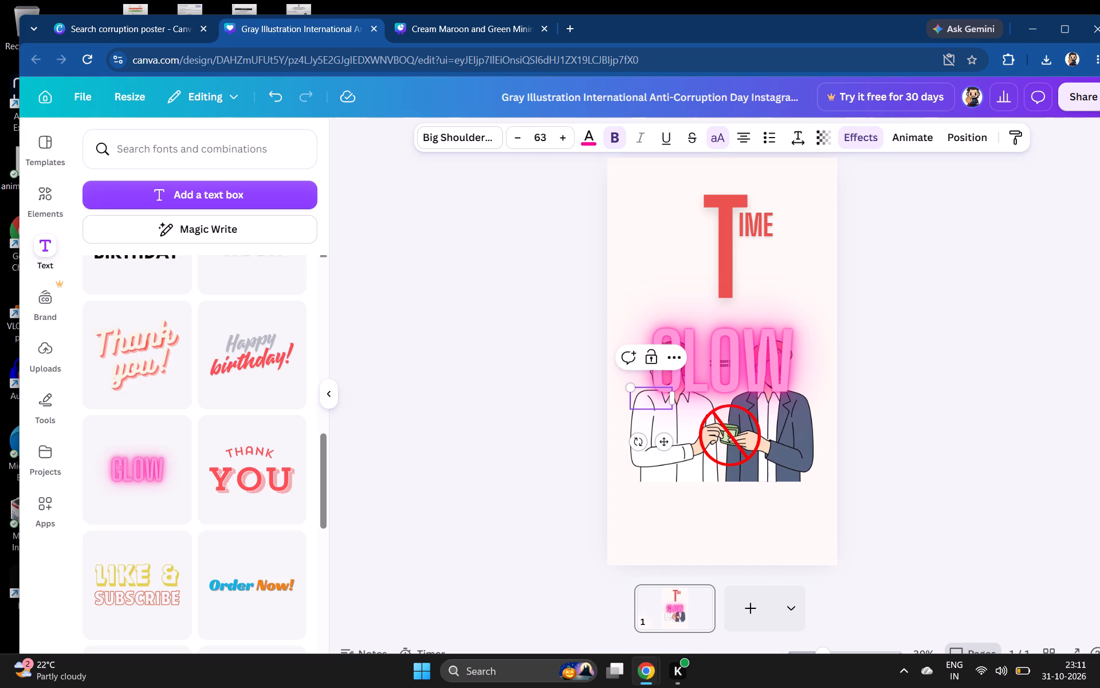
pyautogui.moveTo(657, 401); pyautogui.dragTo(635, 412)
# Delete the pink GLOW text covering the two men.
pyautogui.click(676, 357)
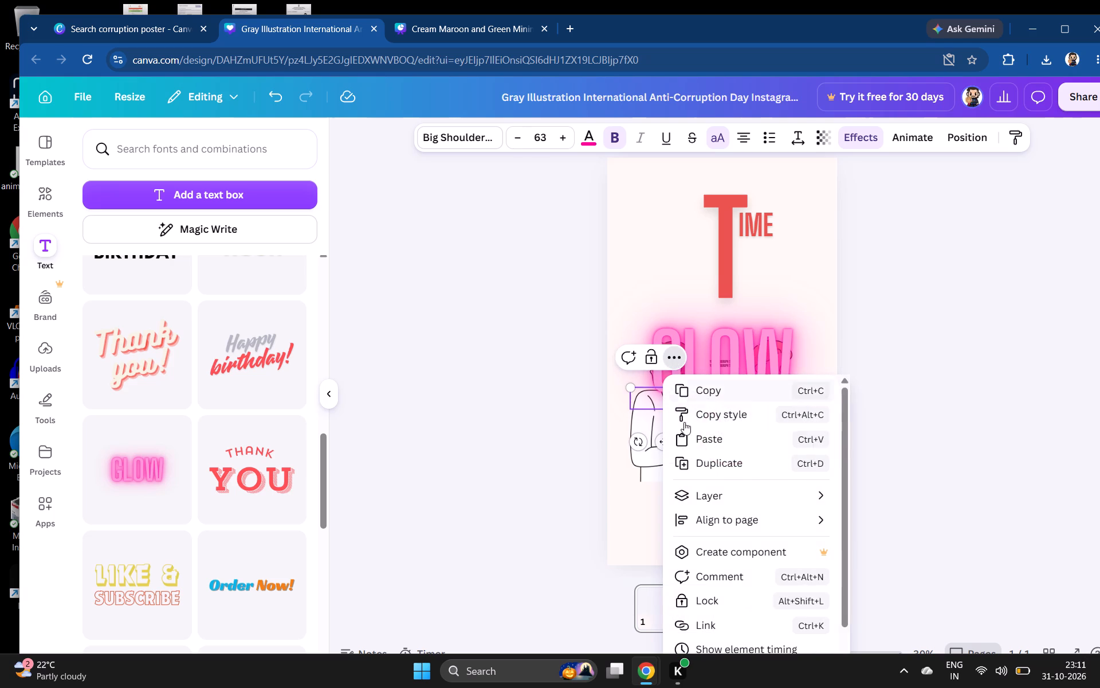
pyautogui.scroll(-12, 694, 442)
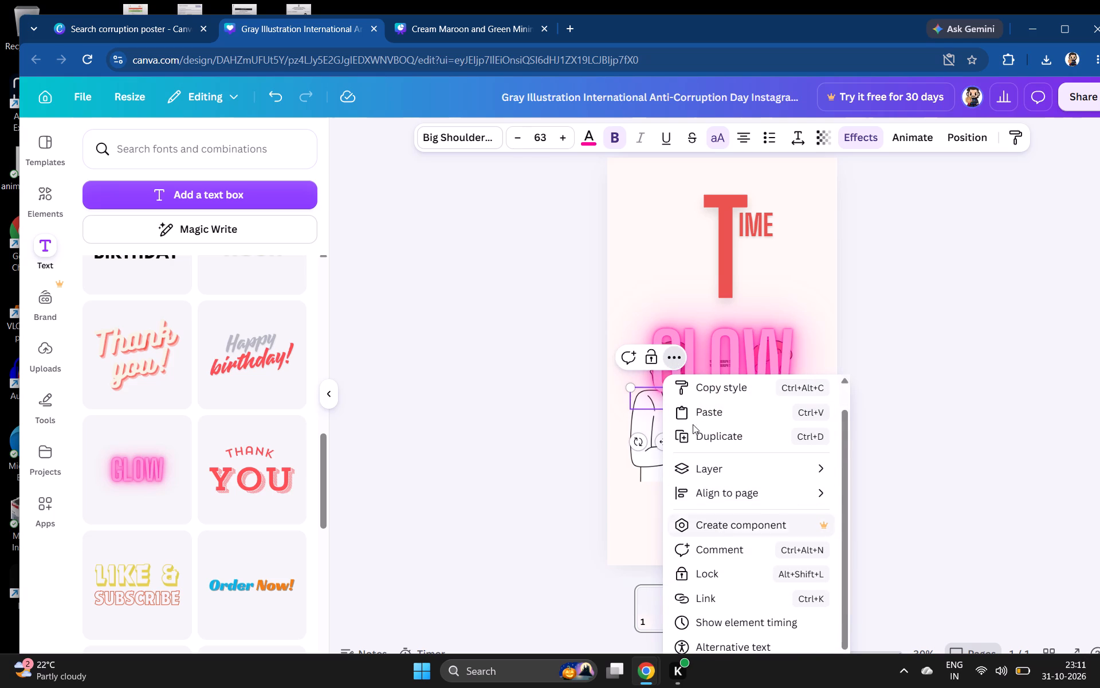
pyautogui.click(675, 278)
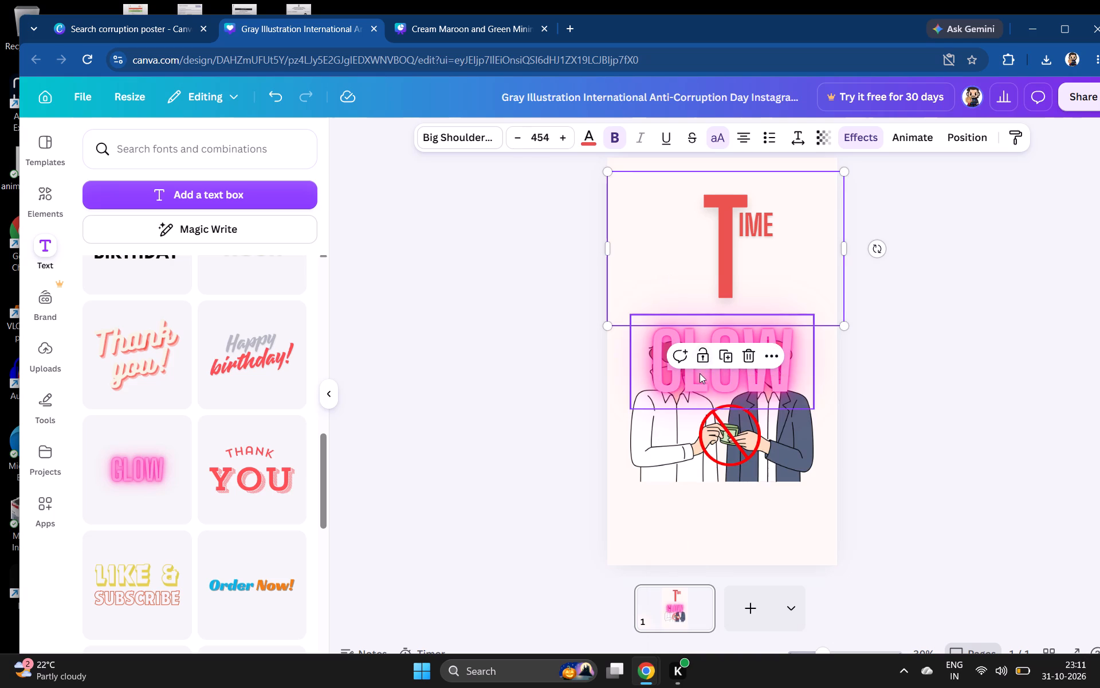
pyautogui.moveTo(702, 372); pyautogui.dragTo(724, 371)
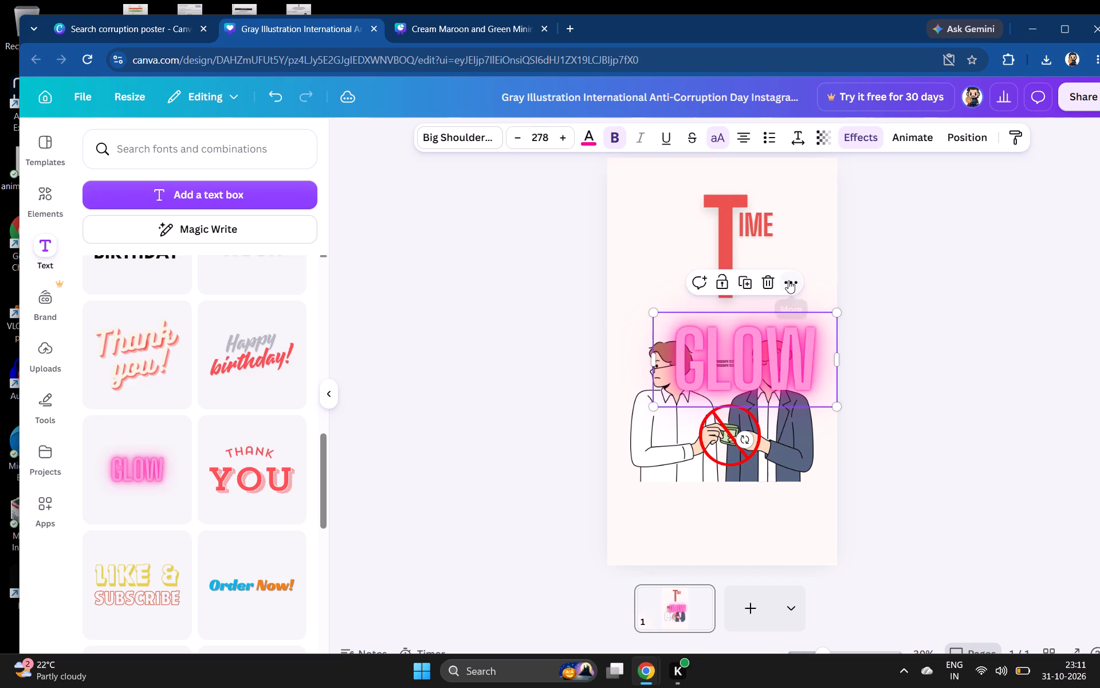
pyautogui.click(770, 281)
# Delete the two tiny placeholder paragraph texts between the two men's heads.
pyautogui.click(717, 367)
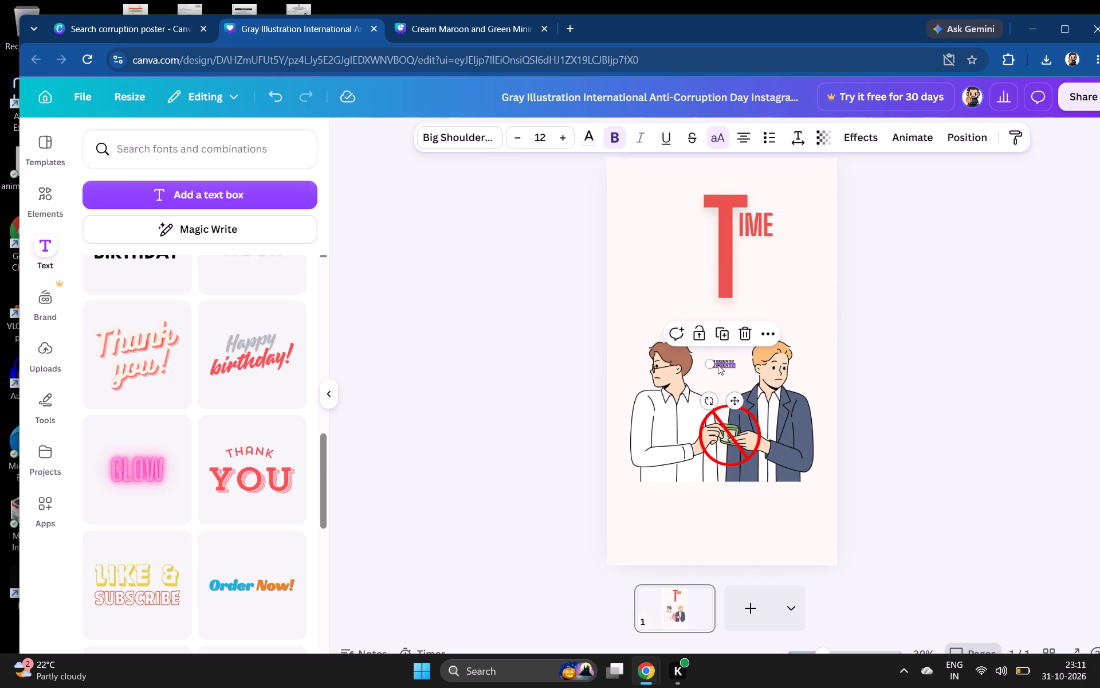
pyautogui.click(742, 338)
pyautogui.click(724, 359)
pyautogui.click(739, 335)
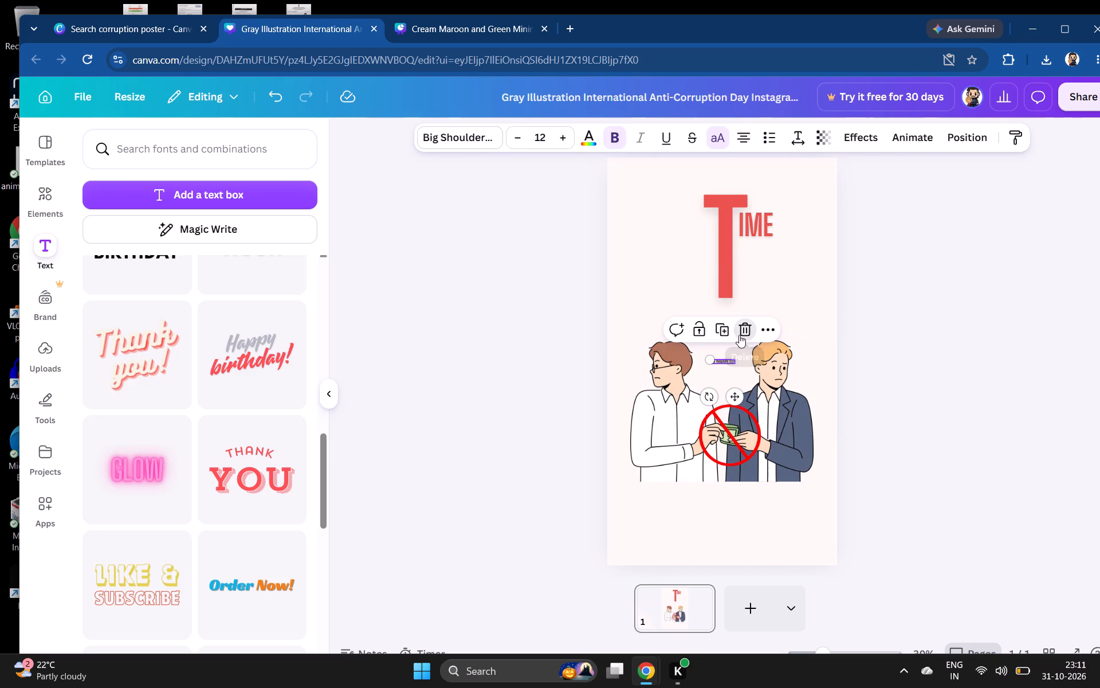
# Insert the pink GLOW text style again and replace its wording with the letter O.
pyautogui.doubleClick(136, 475)
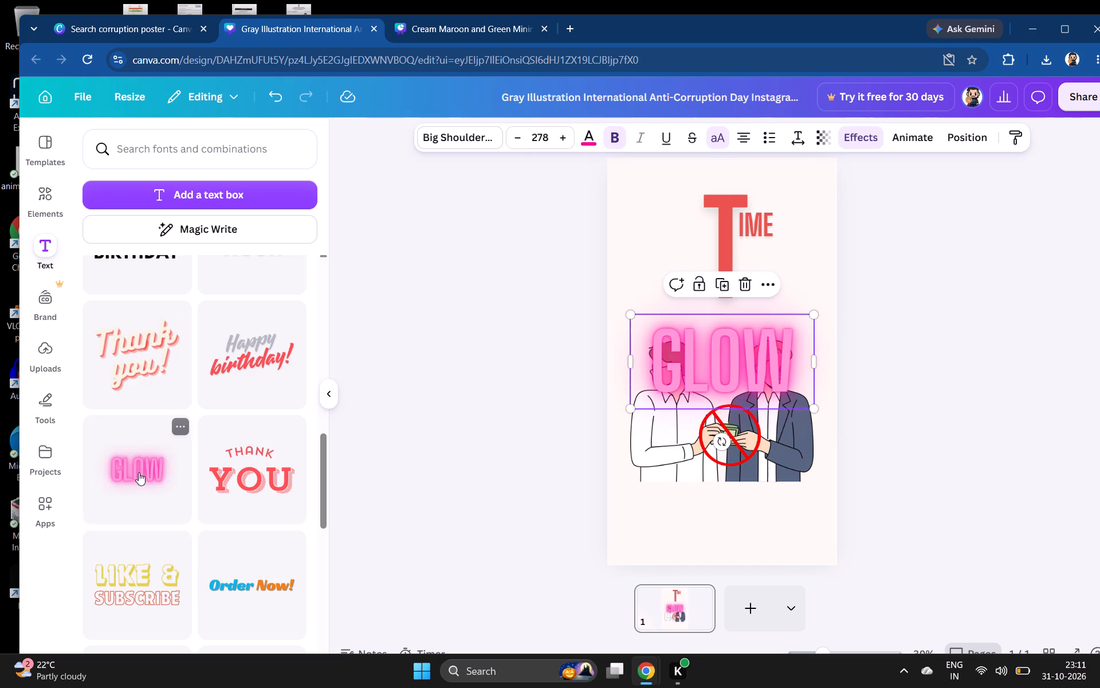
pyautogui.click(691, 362)
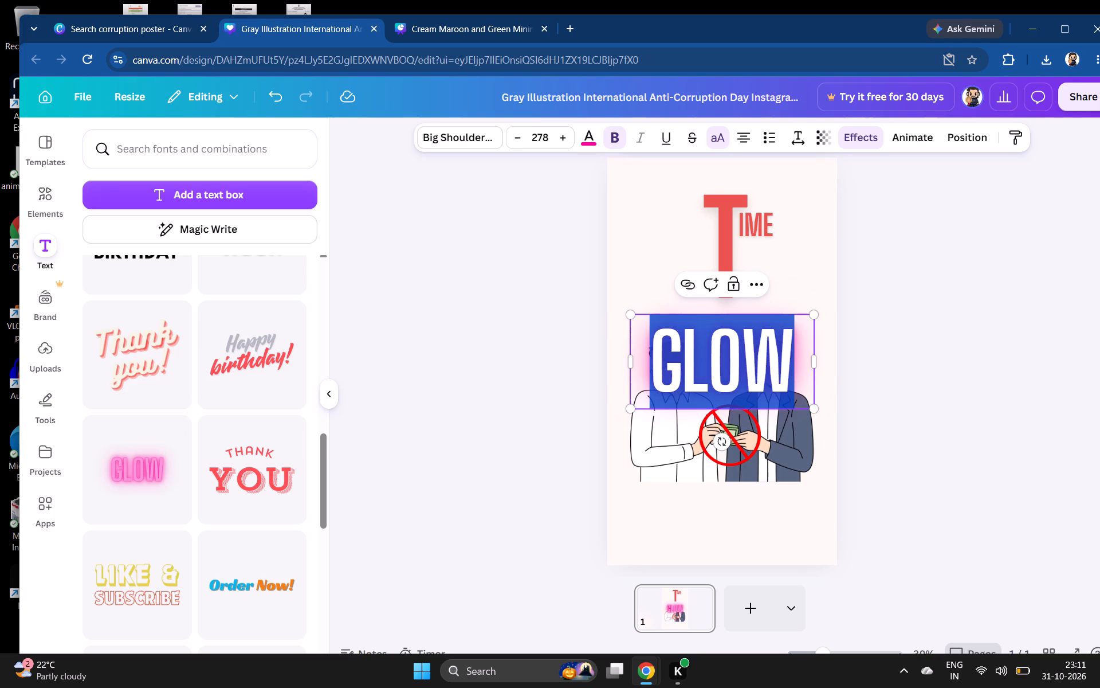
pyautogui.press('BackSpace')
pyautogui.press('o')
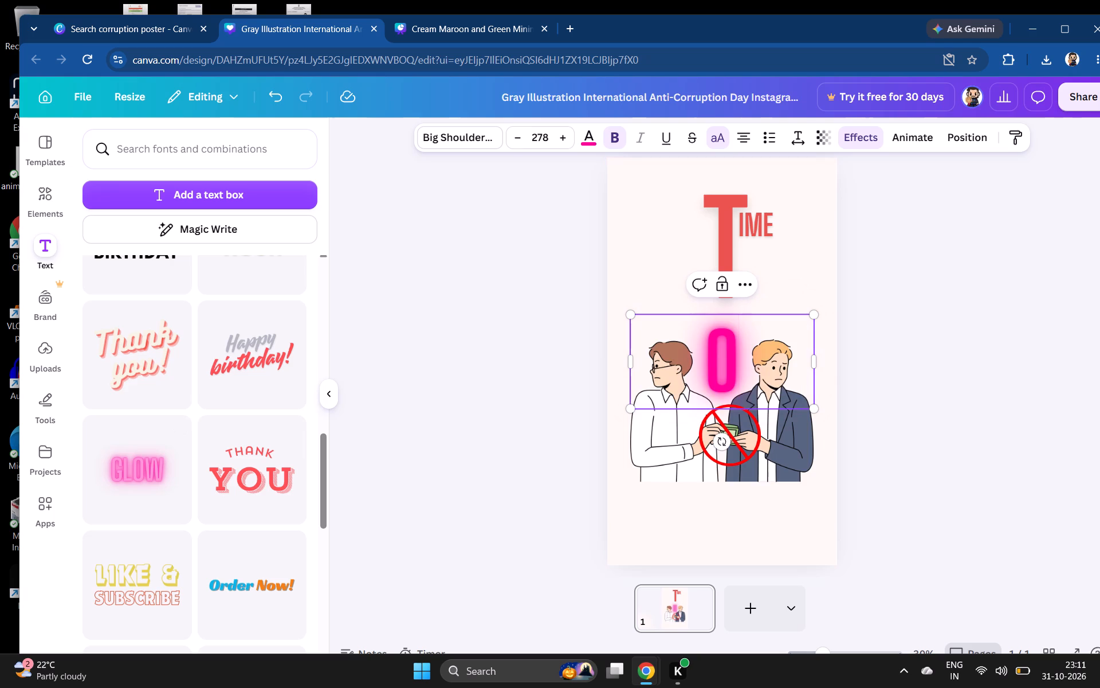
# Shrink the pink O to font size 103 and place it beside the large T's stem, just below IME.
pyautogui.moveTo(818, 412); pyautogui.dragTo(759, 386)
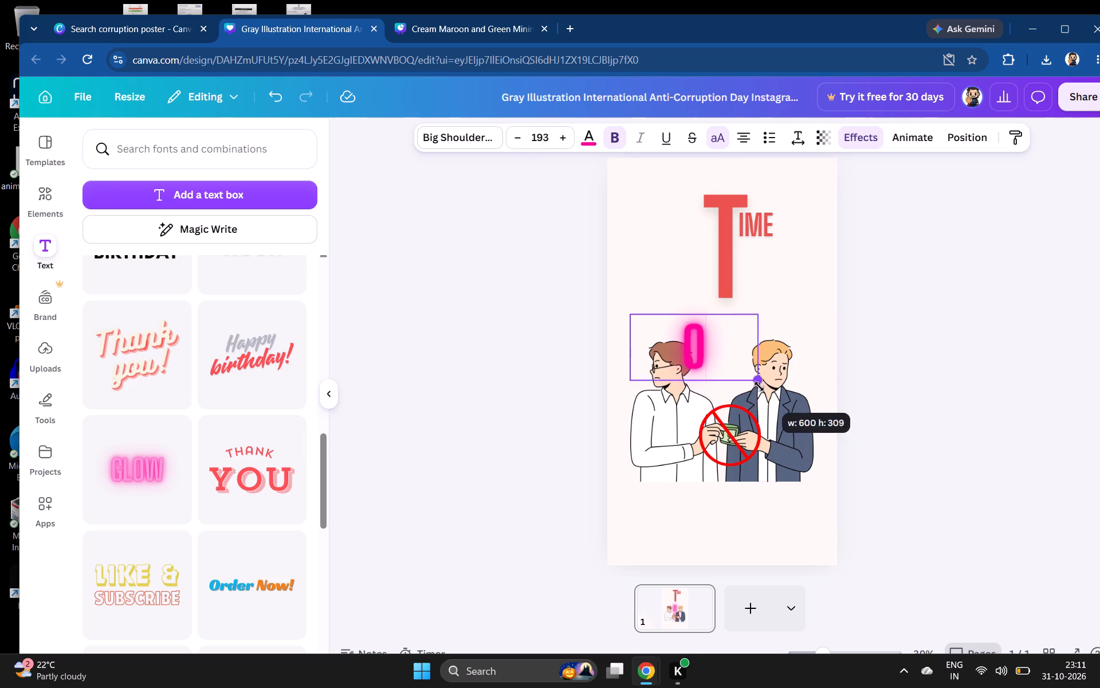
pyautogui.moveTo(759, 386); pyautogui.dragTo(692, 365)
pyautogui.moveTo(663, 334); pyautogui.dragTo(676, 331)
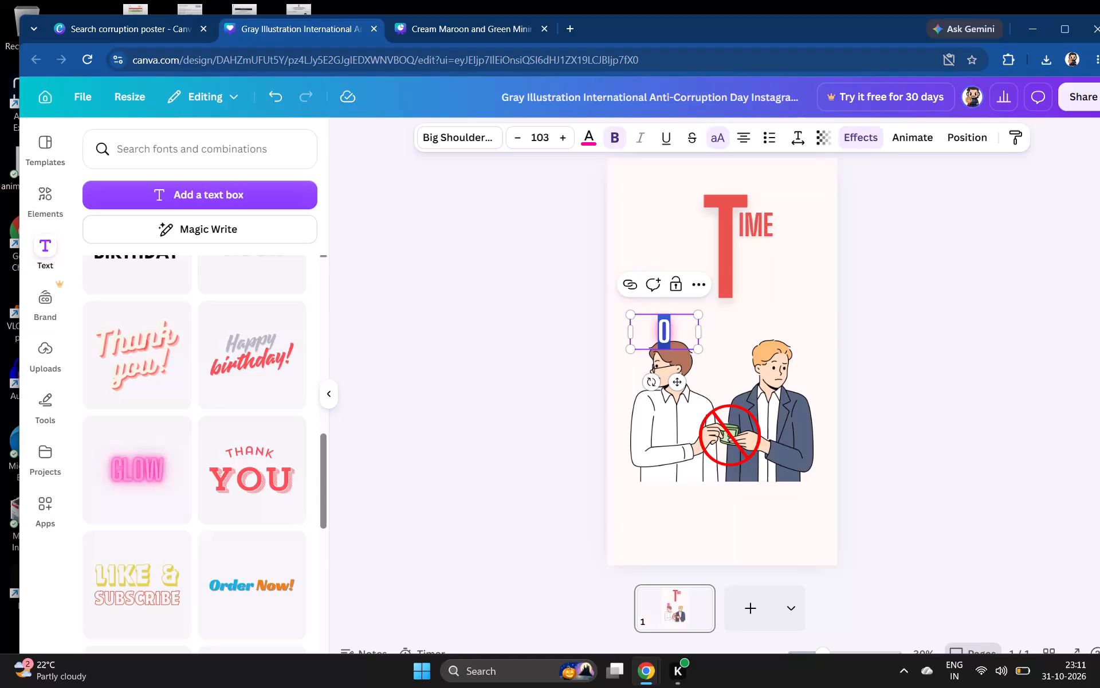
pyautogui.moveTo(686, 330); pyautogui.dragTo(696, 329)
pyautogui.click(780, 341)
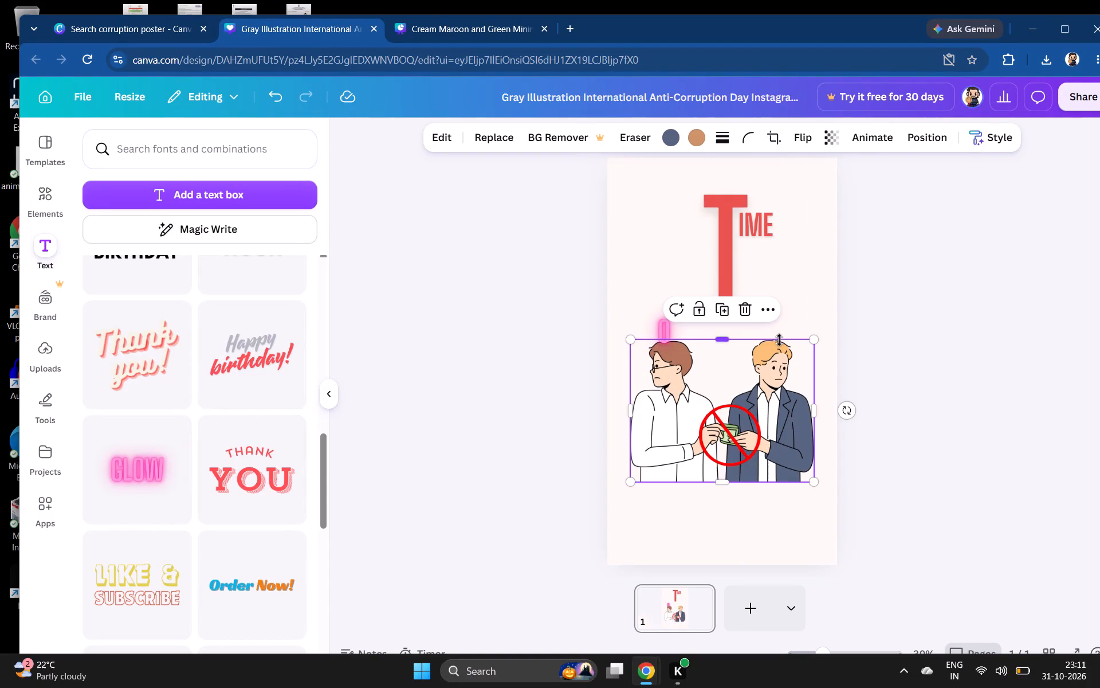
pyautogui.click(654, 334)
pyautogui.moveTo(660, 331); pyautogui.dragTo(740, 253)
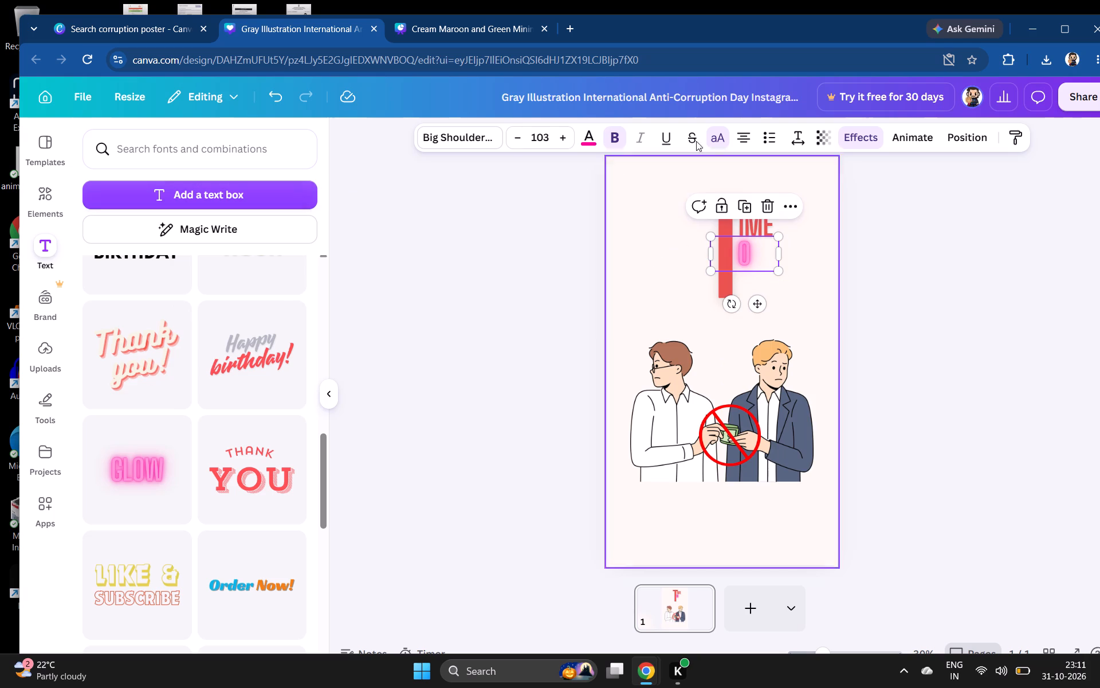
# Recolour the O from pink to the title's red, #EA534E.
pyautogui.click(582, 135)
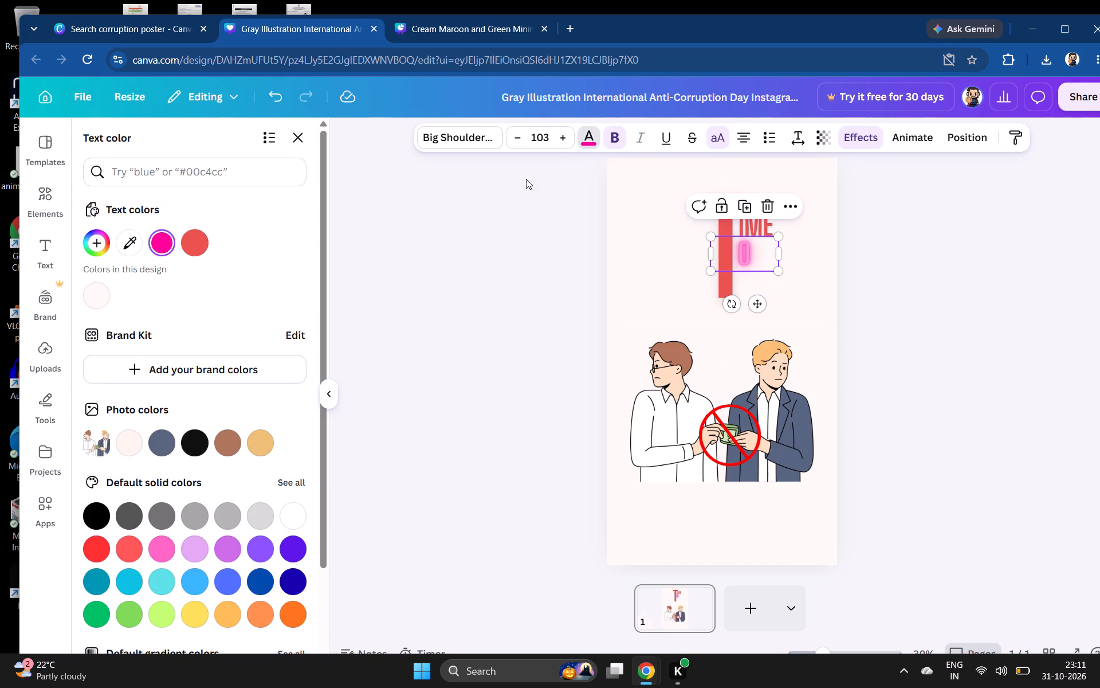
pyautogui.doubleClick(188, 243)
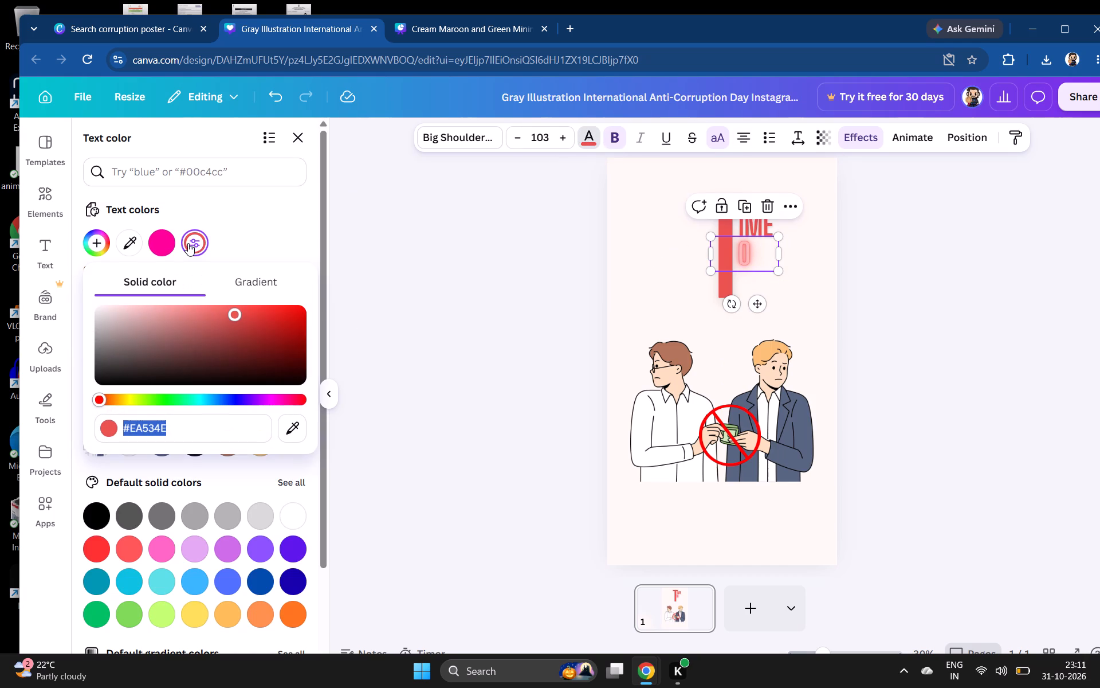
# Switch the red O's text effect from Neon to Glow with an intensity of 20.
pyautogui.click(500, 243)
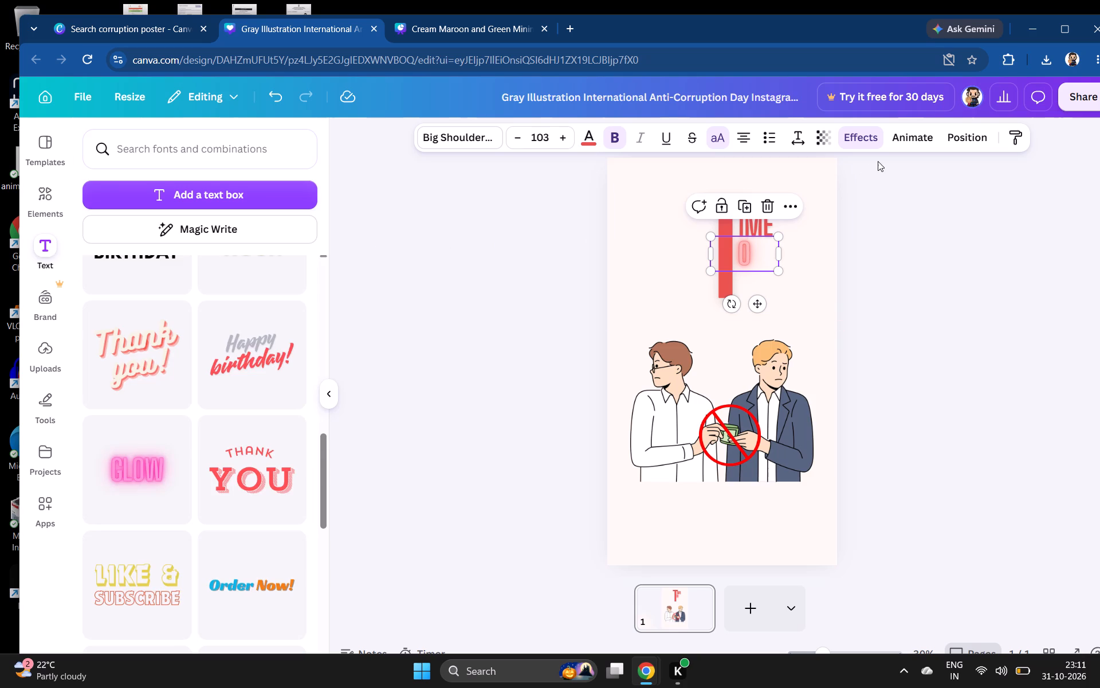
pyautogui.click(856, 138)
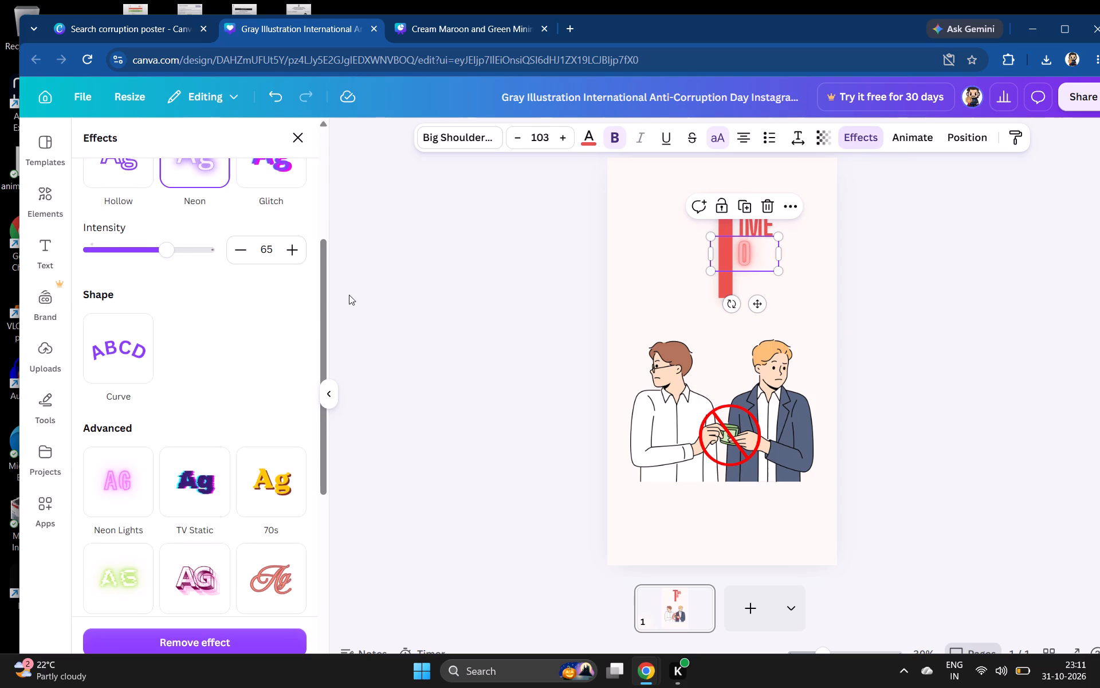
pyautogui.click(89, 249)
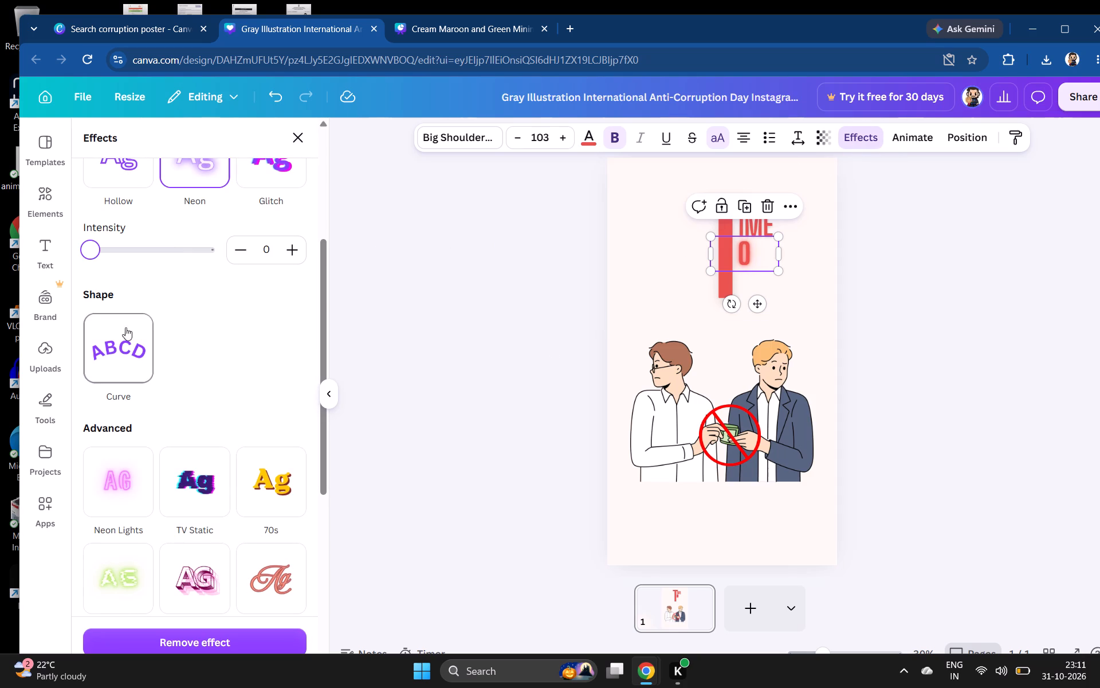
pyautogui.scroll(4, 136, 265)
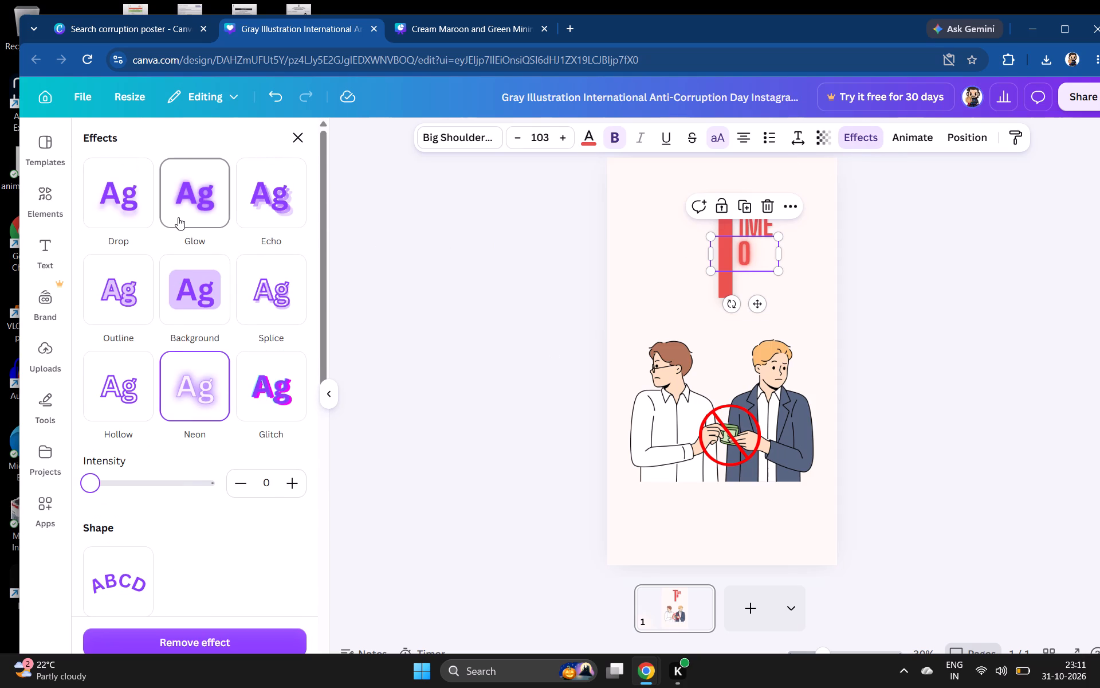
pyautogui.click(181, 216)
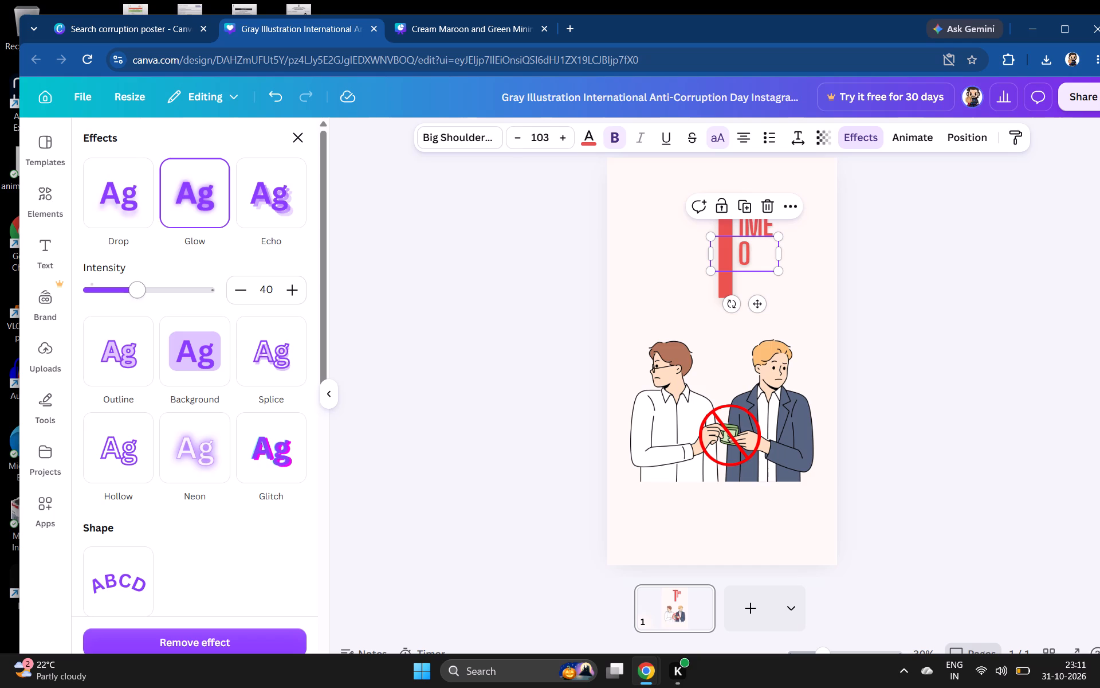
pyautogui.moveTo(140, 293); pyautogui.dragTo(113, 305)
pyautogui.click(378, 301)
pyautogui.click(509, 306)
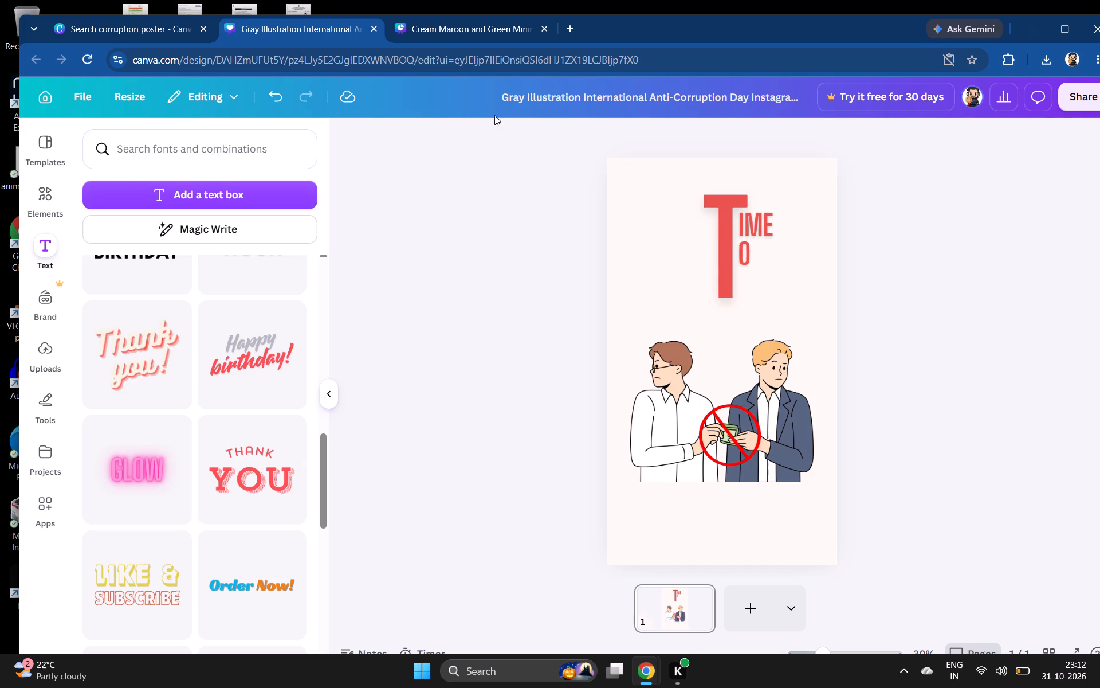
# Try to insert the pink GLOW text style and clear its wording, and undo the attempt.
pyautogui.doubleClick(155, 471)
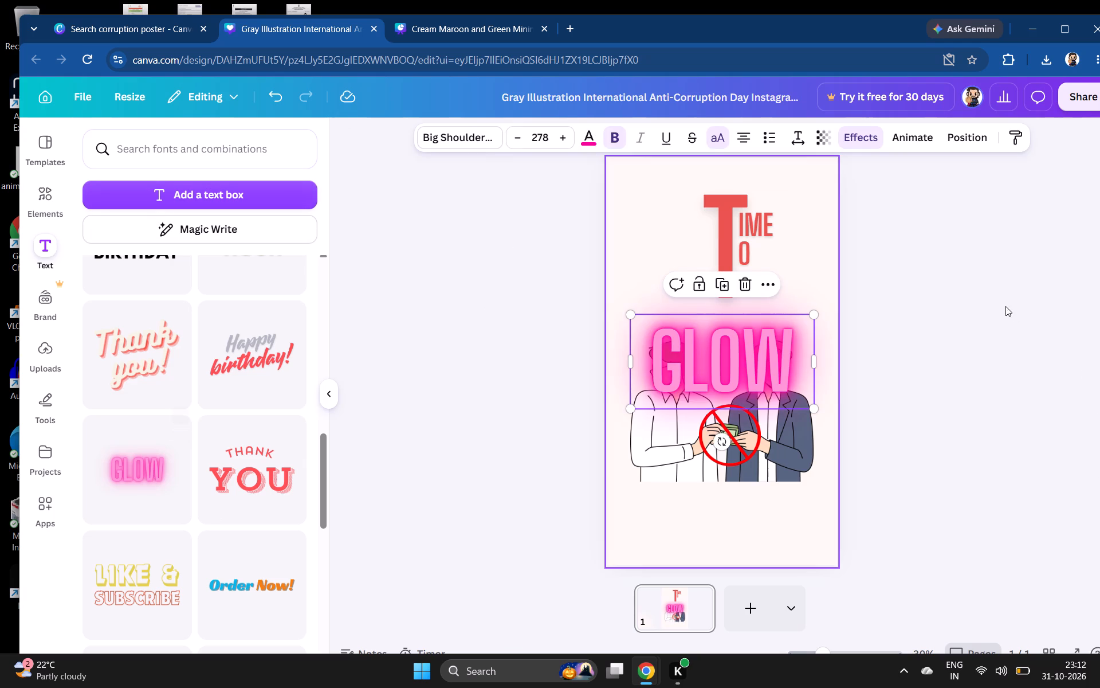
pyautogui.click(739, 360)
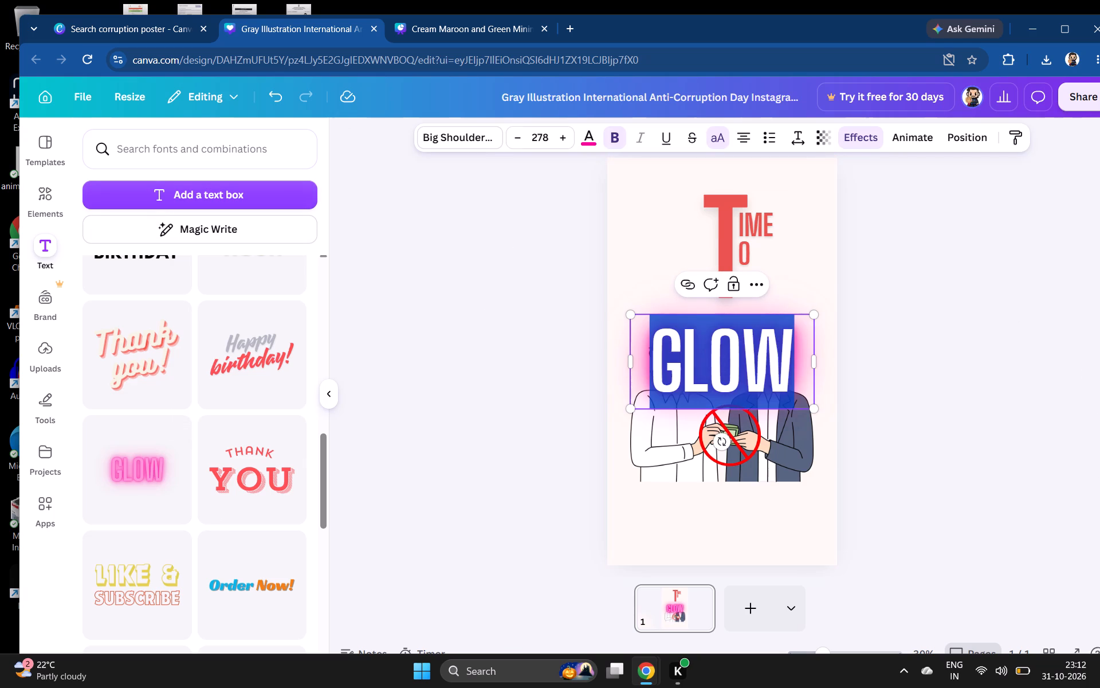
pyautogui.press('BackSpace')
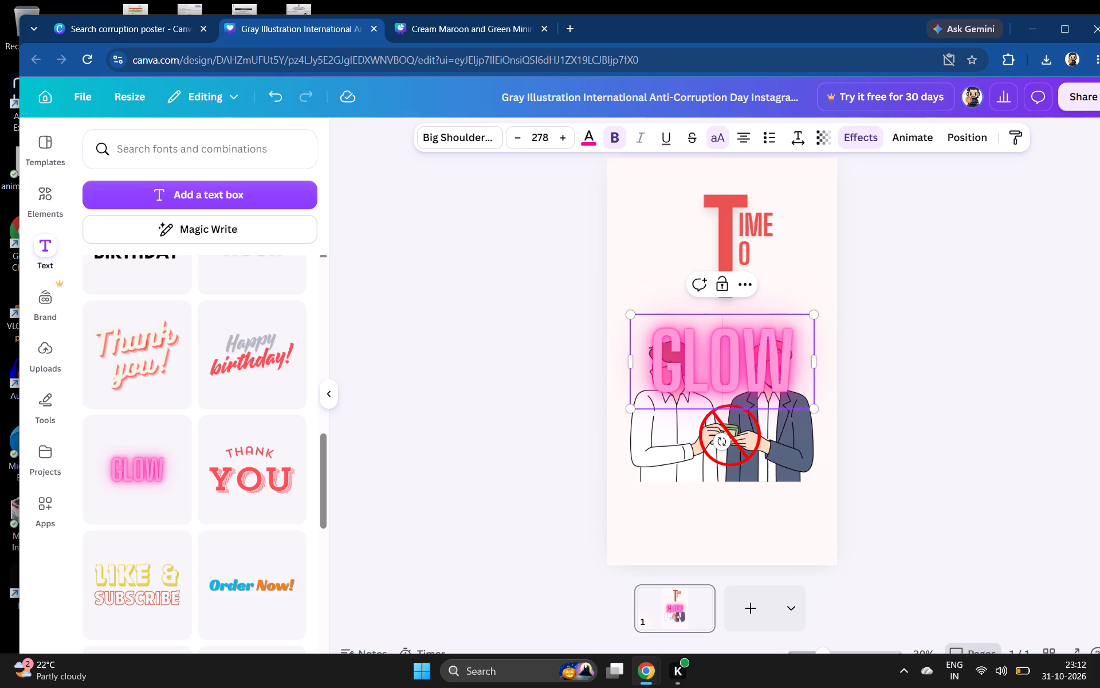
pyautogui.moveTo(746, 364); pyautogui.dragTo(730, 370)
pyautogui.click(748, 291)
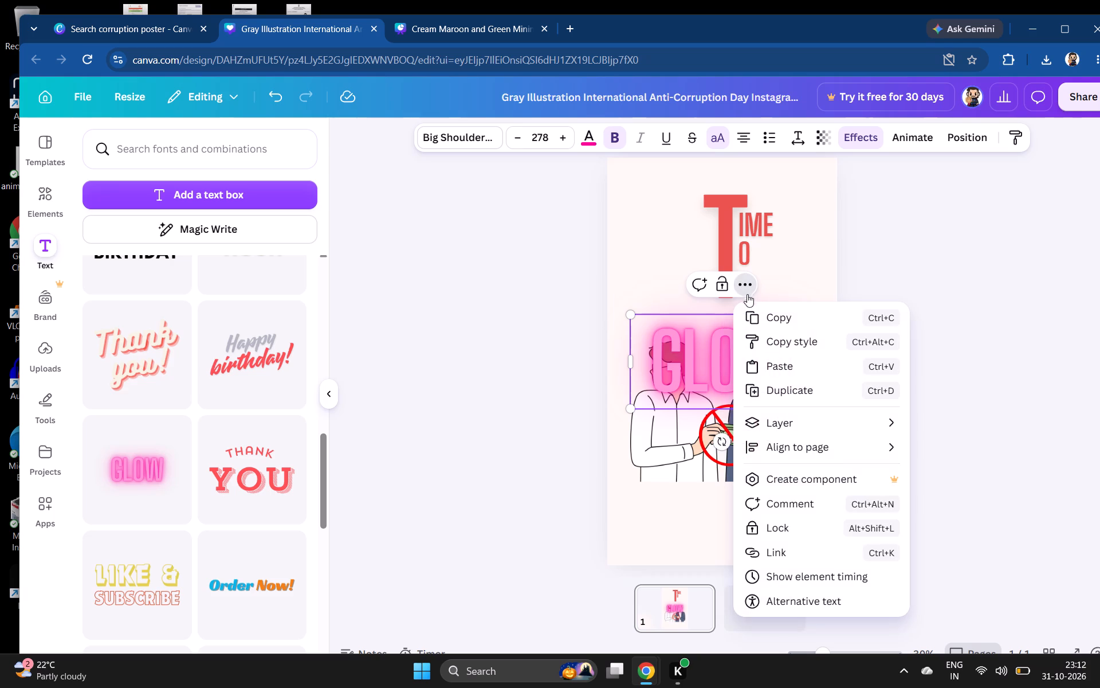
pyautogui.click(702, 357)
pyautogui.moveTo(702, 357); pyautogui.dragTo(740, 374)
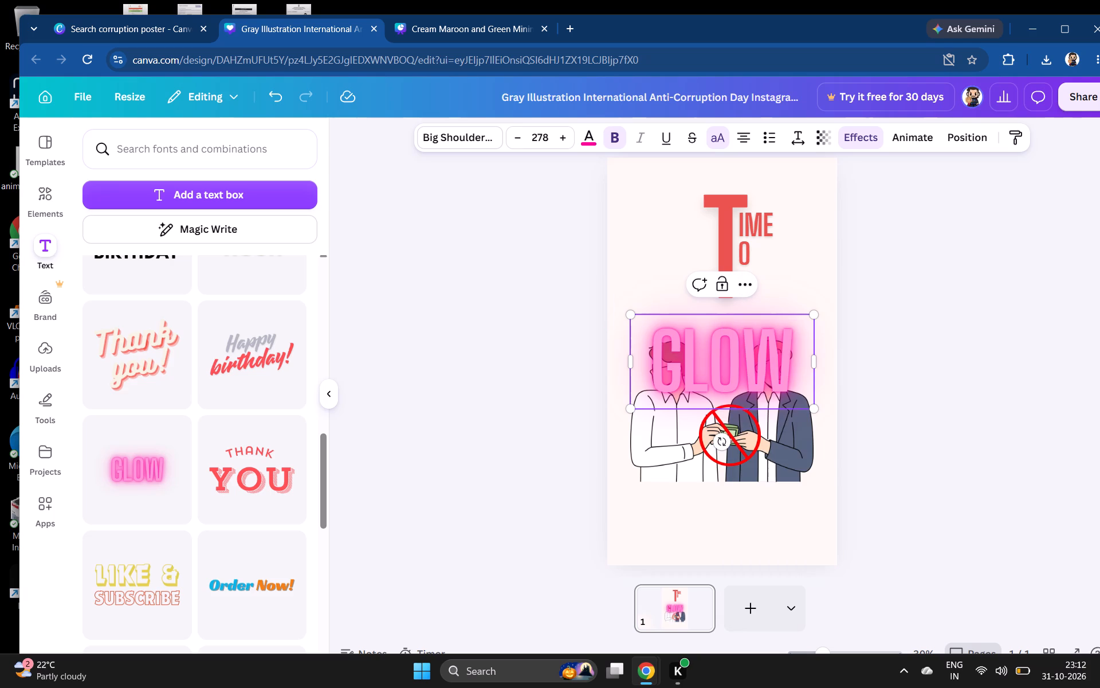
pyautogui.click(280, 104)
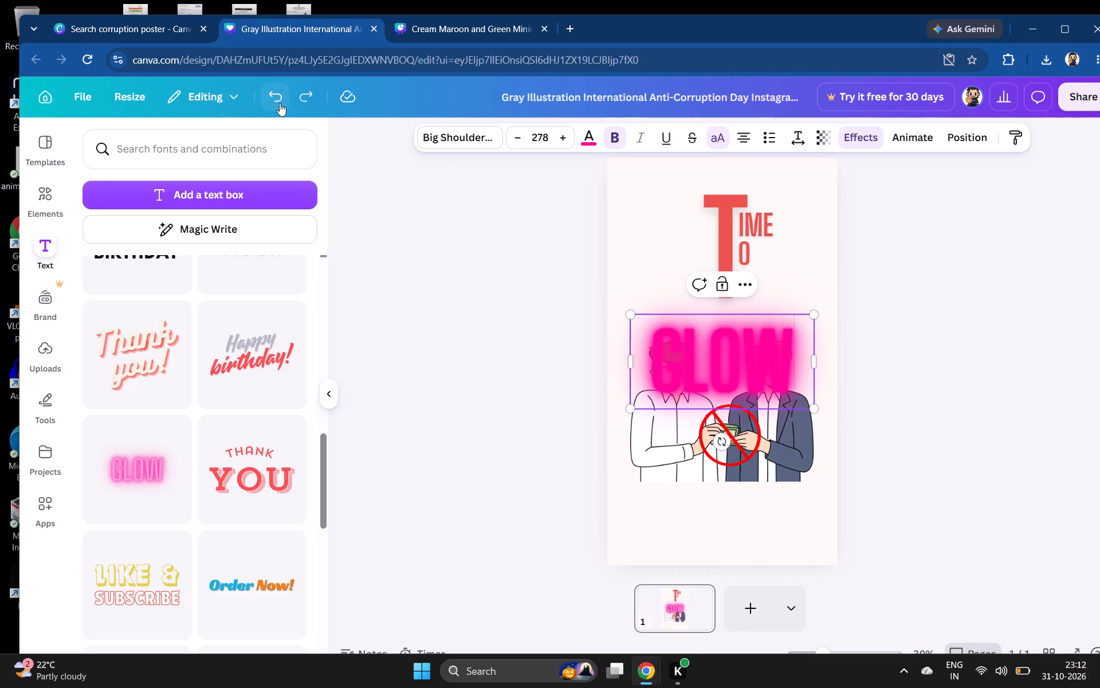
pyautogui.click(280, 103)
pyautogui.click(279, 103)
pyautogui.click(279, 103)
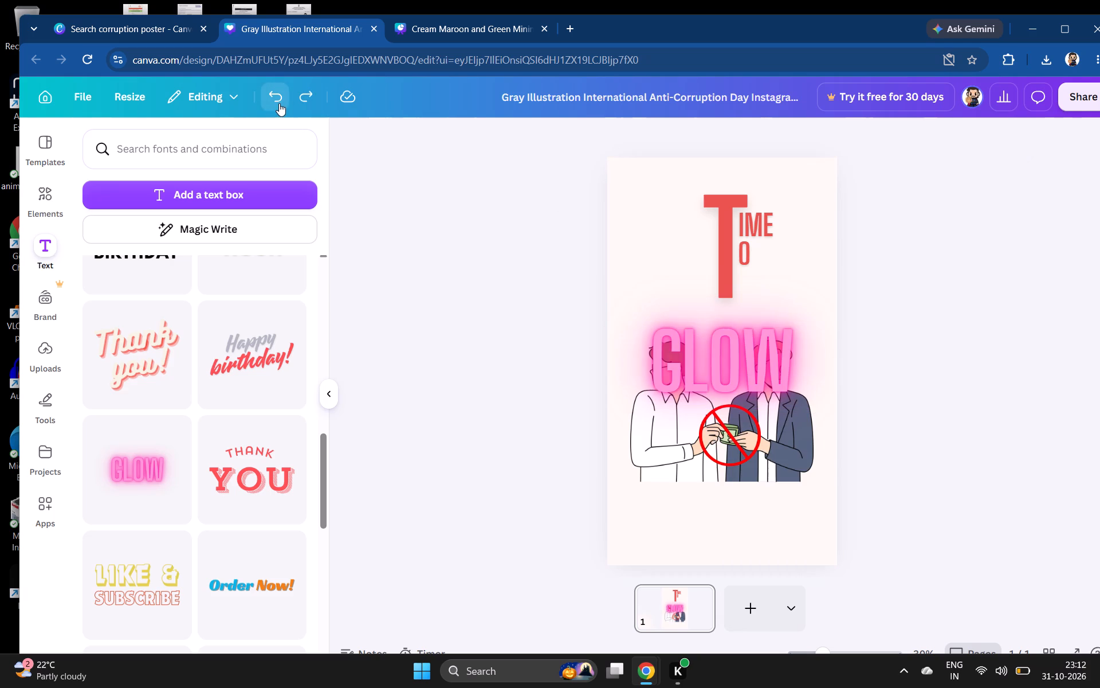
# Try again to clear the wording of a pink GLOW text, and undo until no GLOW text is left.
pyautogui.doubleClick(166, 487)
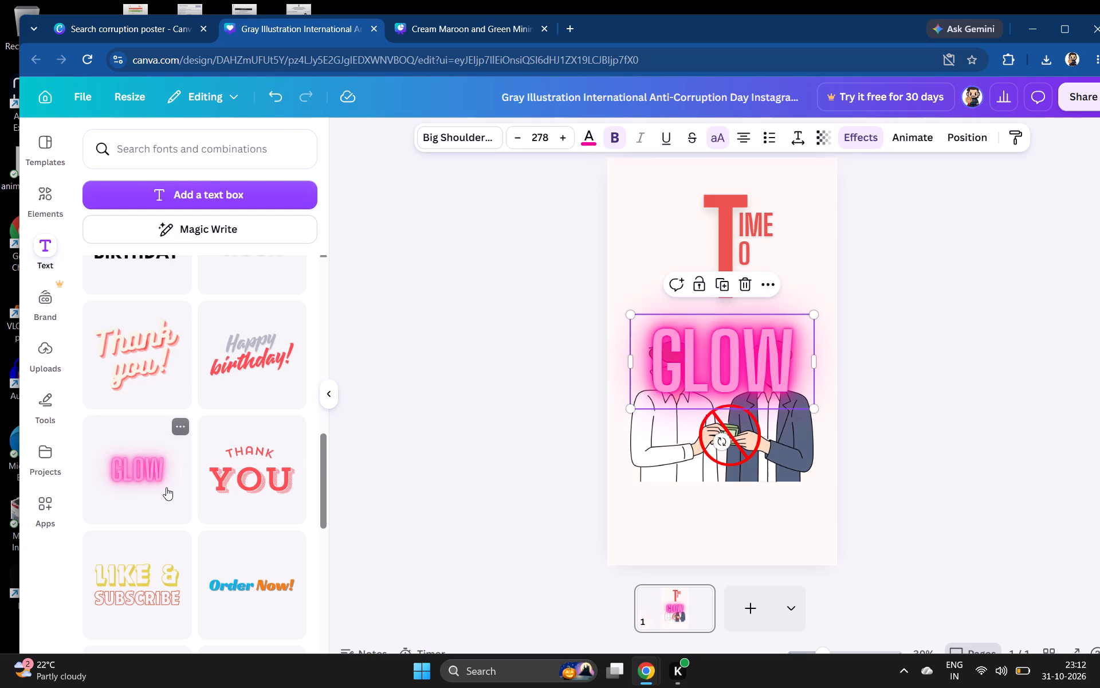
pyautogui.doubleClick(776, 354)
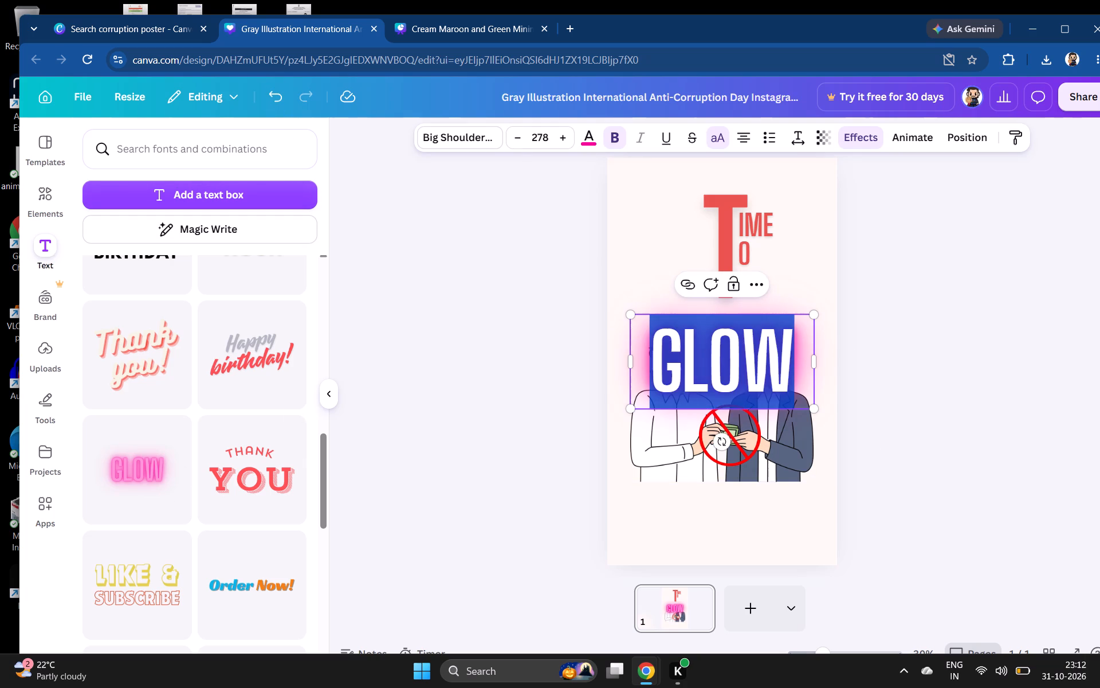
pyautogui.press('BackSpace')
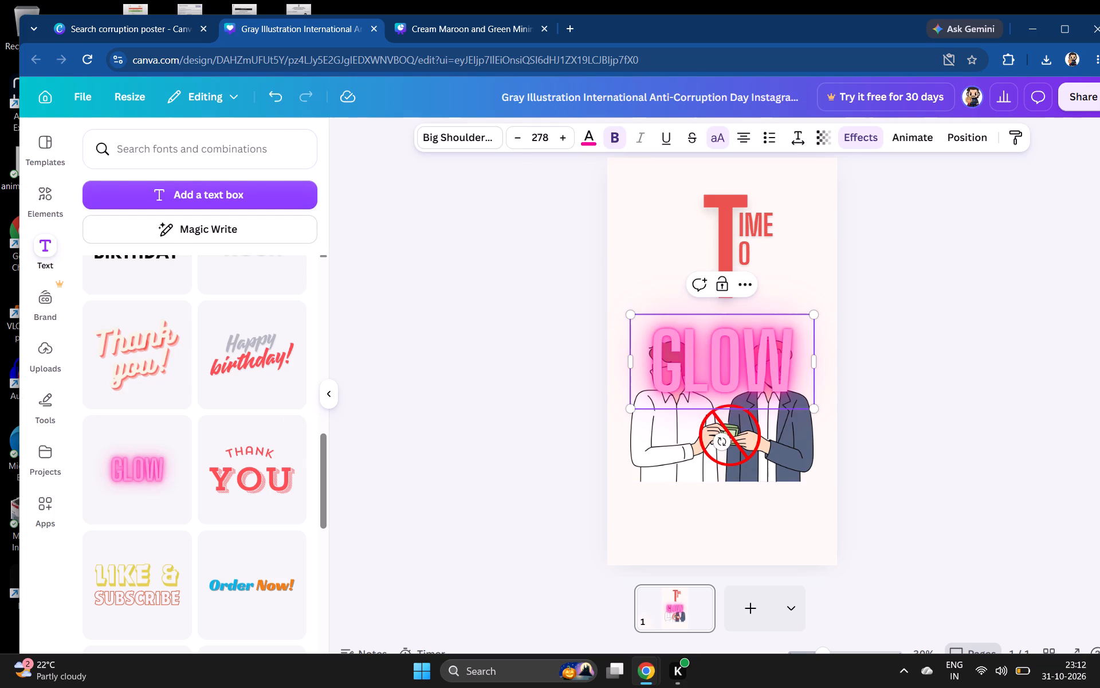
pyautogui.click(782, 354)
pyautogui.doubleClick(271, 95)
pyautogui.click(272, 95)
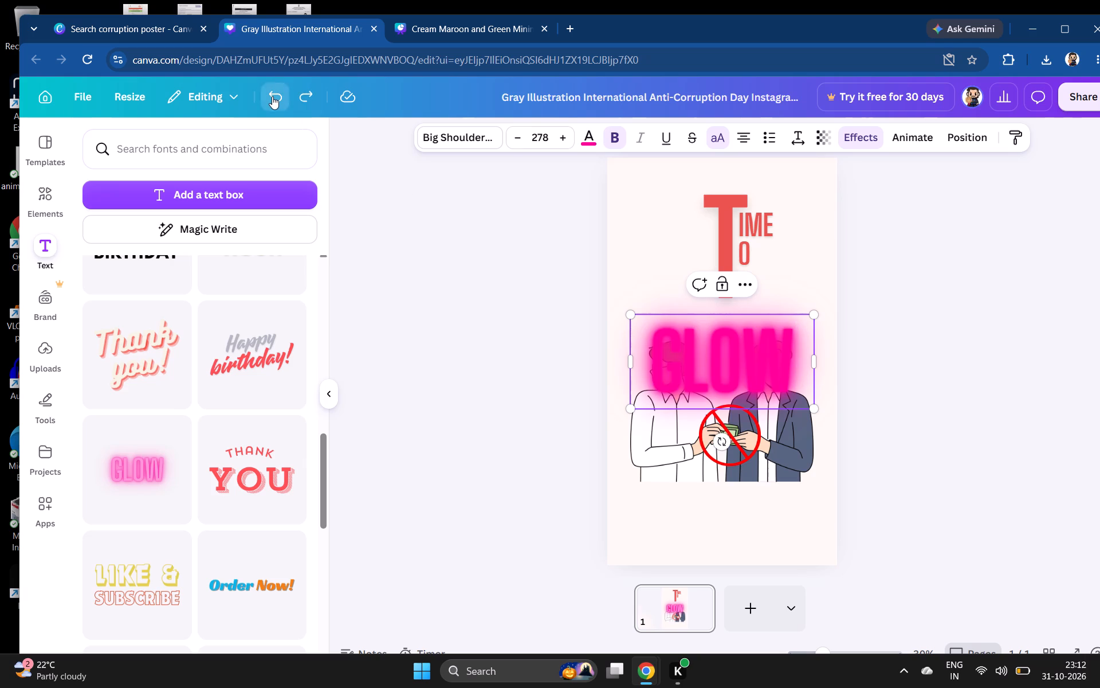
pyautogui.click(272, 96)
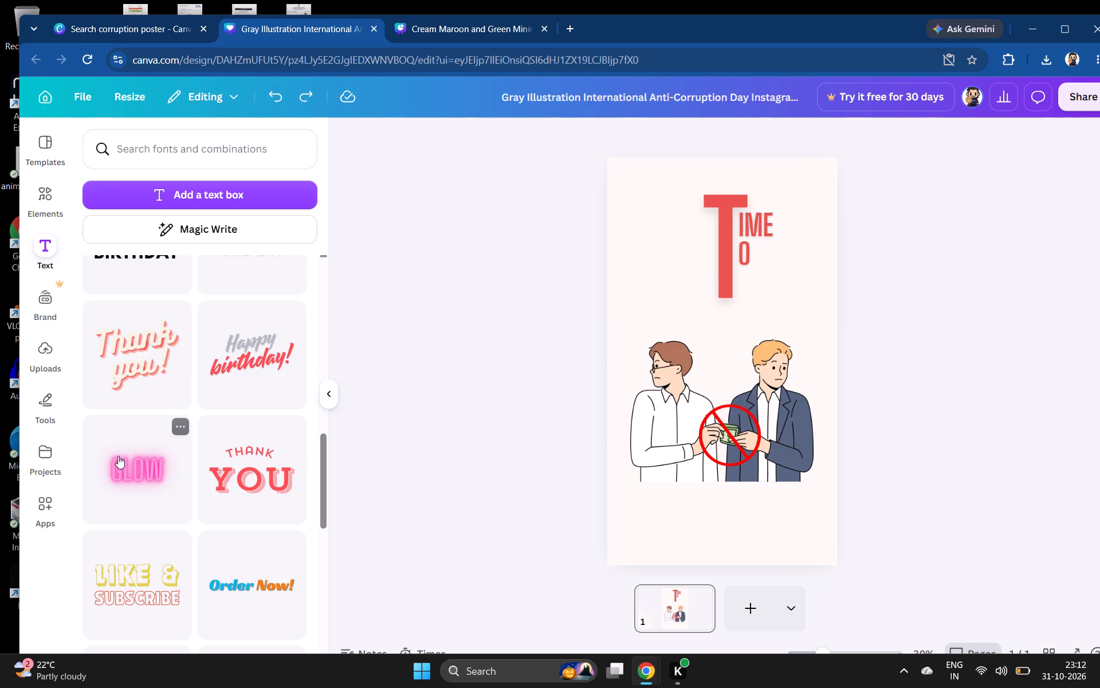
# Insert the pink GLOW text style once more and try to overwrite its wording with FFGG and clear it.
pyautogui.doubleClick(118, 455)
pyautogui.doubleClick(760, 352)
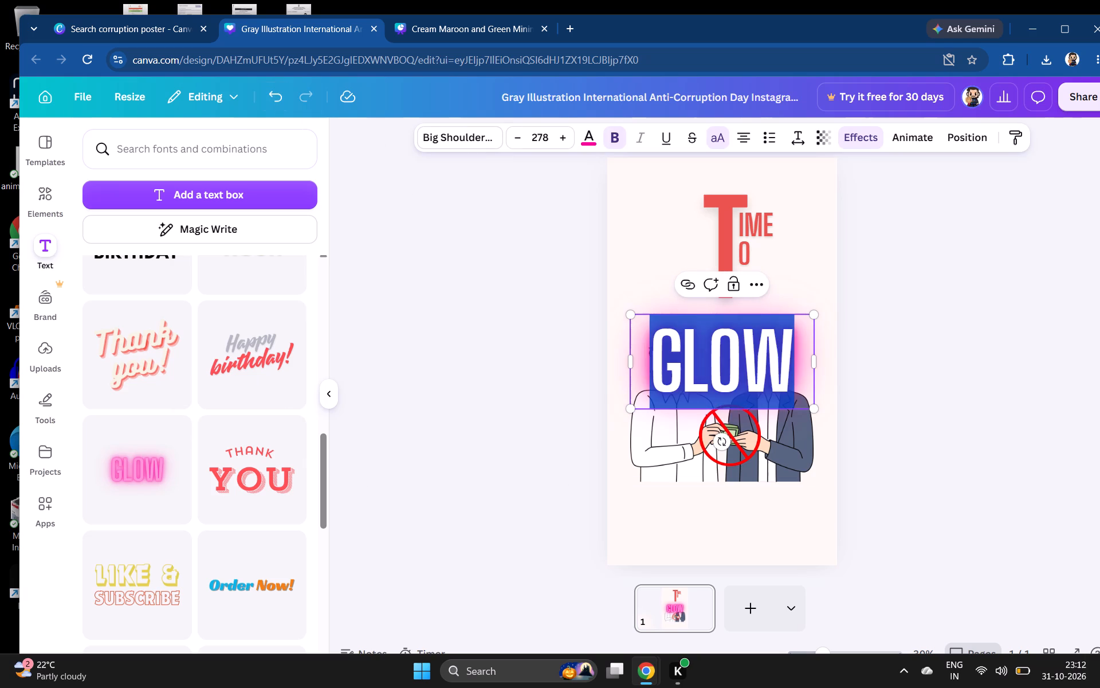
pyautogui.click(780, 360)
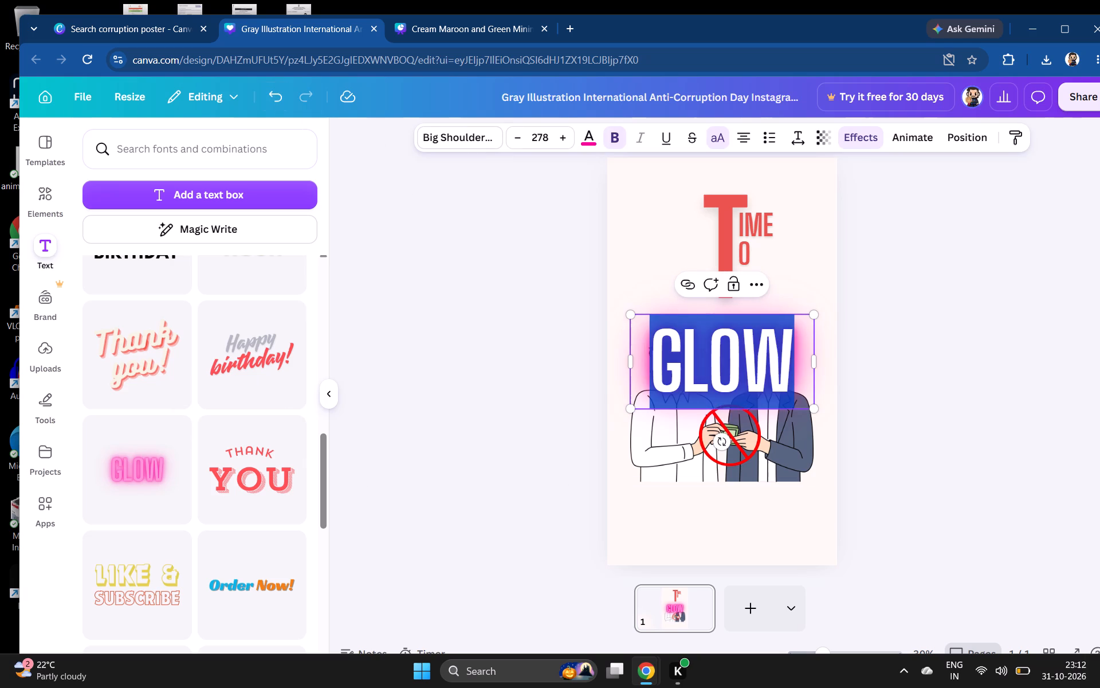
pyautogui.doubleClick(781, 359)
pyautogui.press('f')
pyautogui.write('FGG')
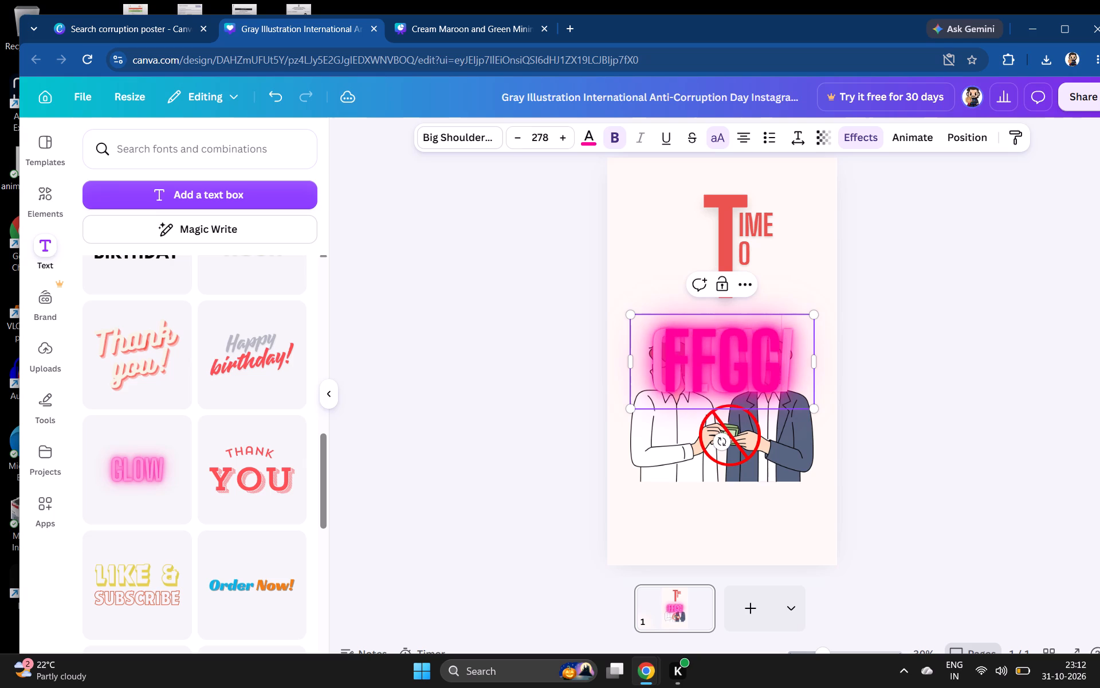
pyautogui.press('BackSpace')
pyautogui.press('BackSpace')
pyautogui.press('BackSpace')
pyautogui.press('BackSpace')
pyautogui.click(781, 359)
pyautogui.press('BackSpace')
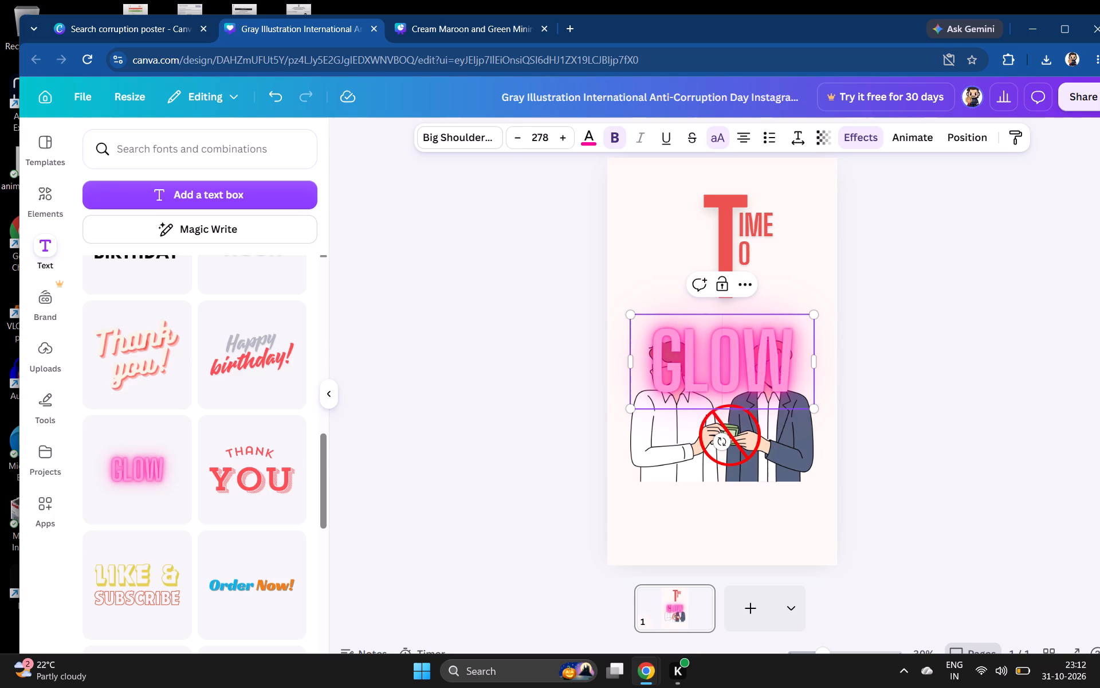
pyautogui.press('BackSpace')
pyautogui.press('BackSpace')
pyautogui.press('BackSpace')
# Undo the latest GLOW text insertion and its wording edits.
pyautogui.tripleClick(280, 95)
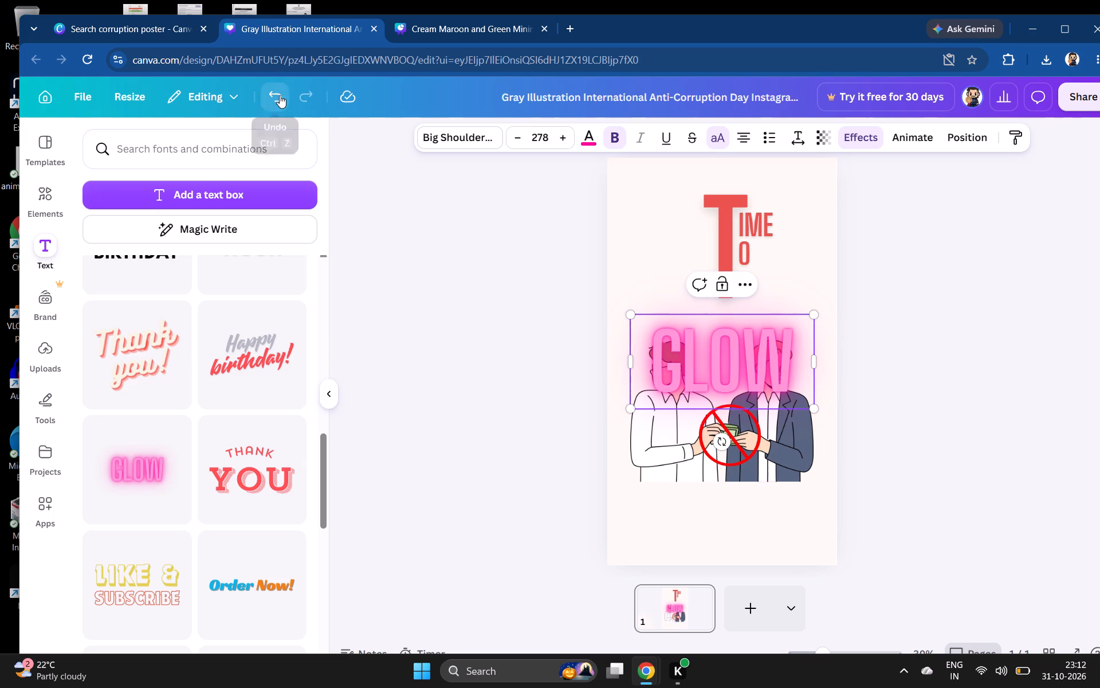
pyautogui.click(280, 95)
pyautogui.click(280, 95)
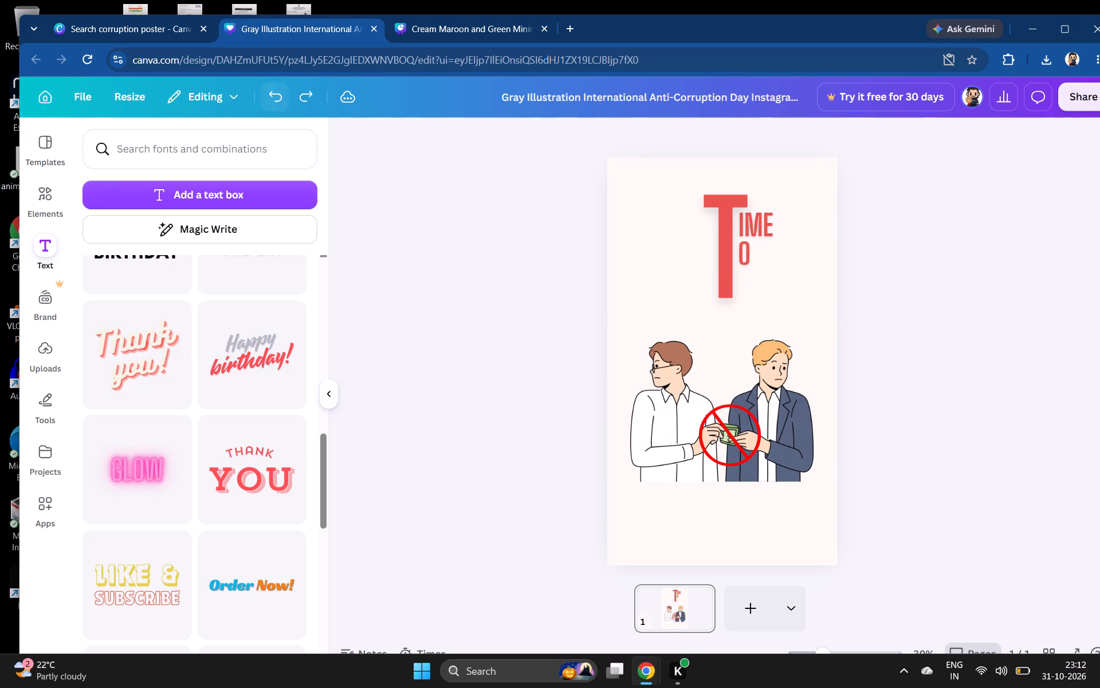
# Insert a single pink GLOW text style beside the large T's stem and replace its wording with the letter S.
pyautogui.moveTo(134, 480); pyautogui.dragTo(351, 452)
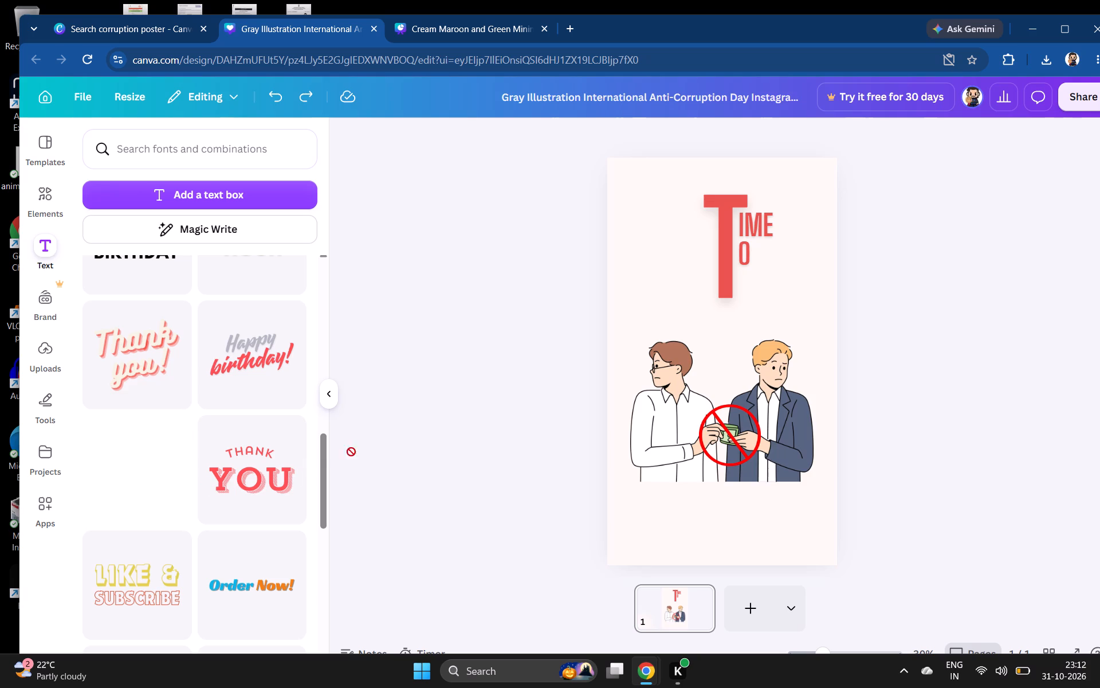
pyautogui.moveTo(351, 452); pyautogui.dragTo(625, 305)
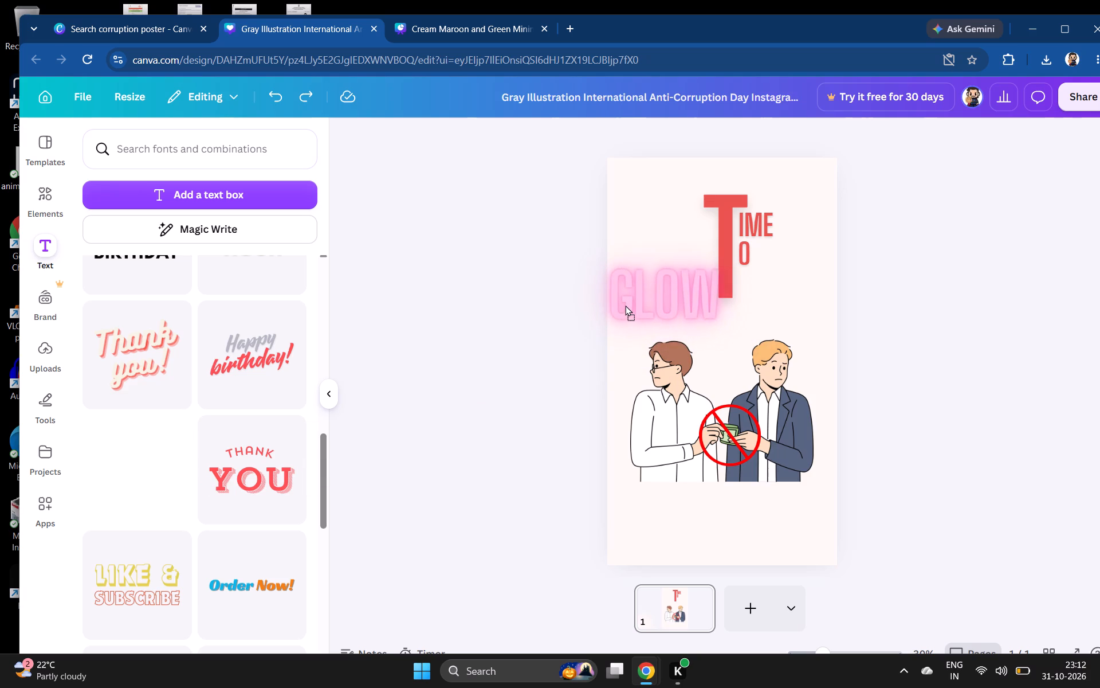
pyautogui.moveTo(625, 305); pyautogui.dragTo(626, 305)
pyautogui.click(676, 288)
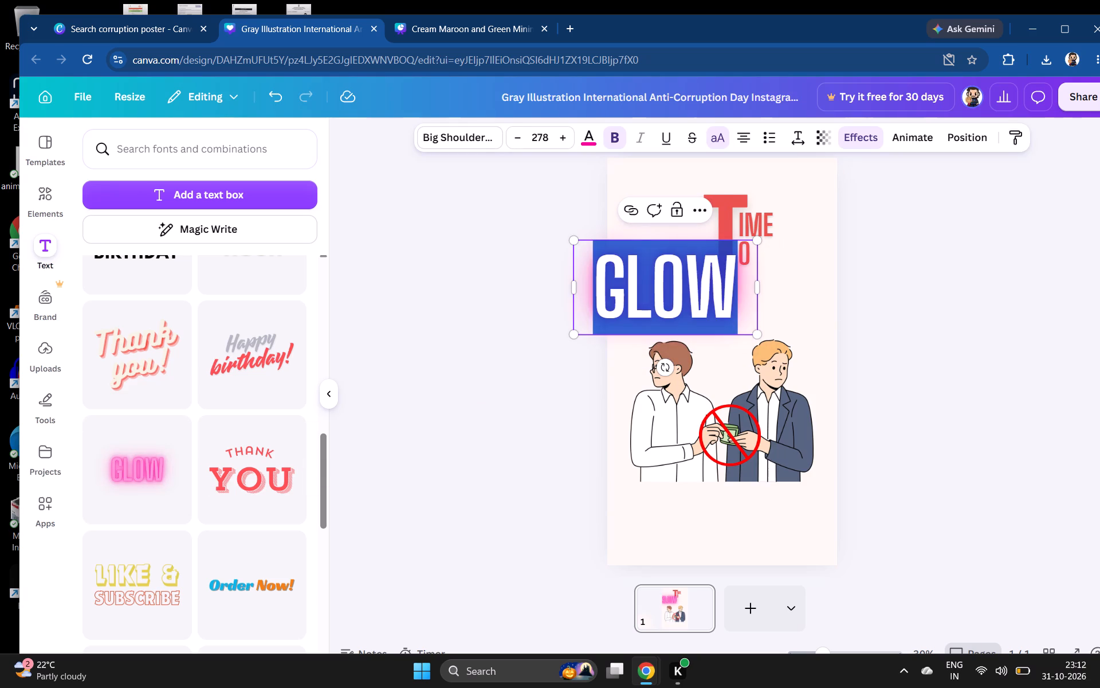
pyautogui.press('BackSpace')
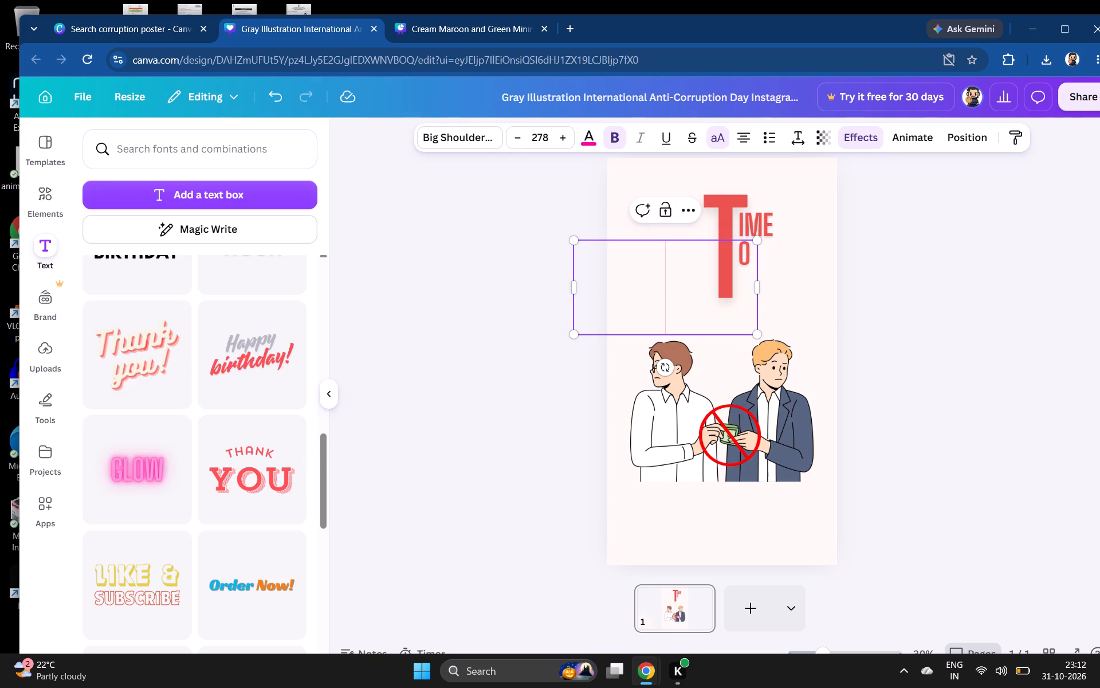
pyautogui.write('ST')
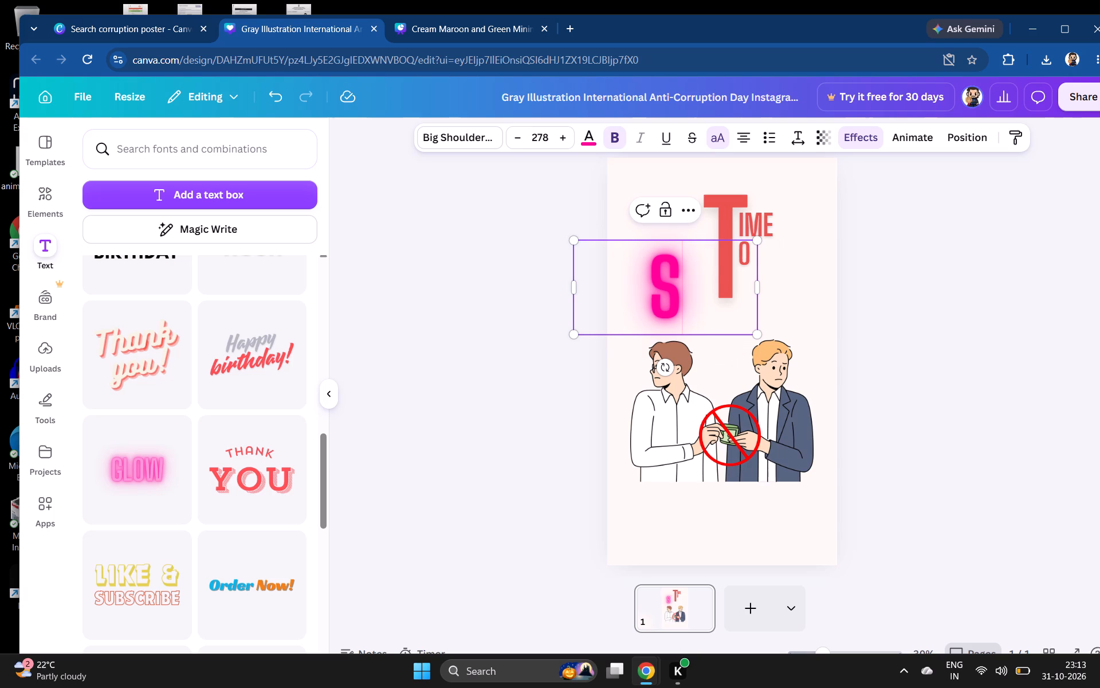
pyautogui.press('BackSpace')
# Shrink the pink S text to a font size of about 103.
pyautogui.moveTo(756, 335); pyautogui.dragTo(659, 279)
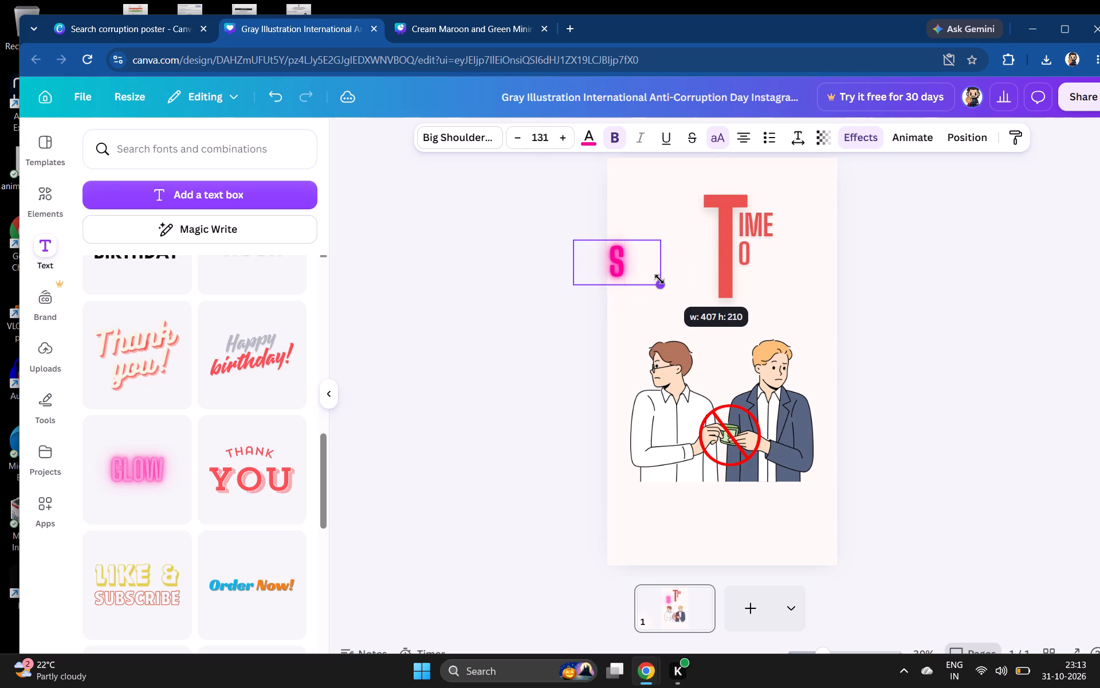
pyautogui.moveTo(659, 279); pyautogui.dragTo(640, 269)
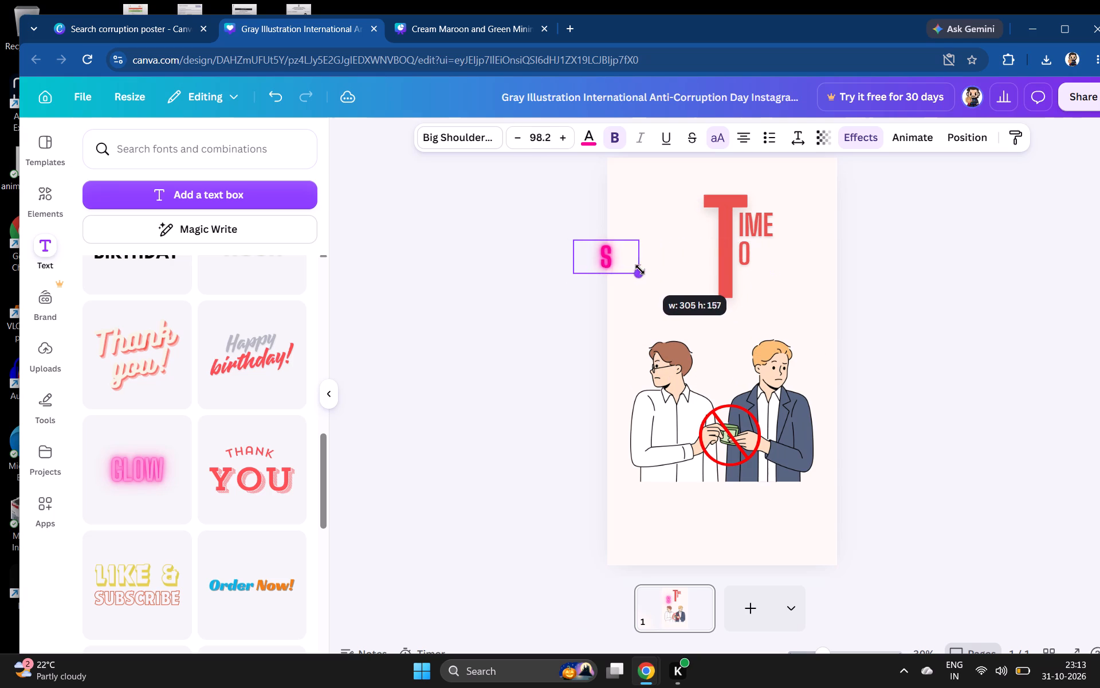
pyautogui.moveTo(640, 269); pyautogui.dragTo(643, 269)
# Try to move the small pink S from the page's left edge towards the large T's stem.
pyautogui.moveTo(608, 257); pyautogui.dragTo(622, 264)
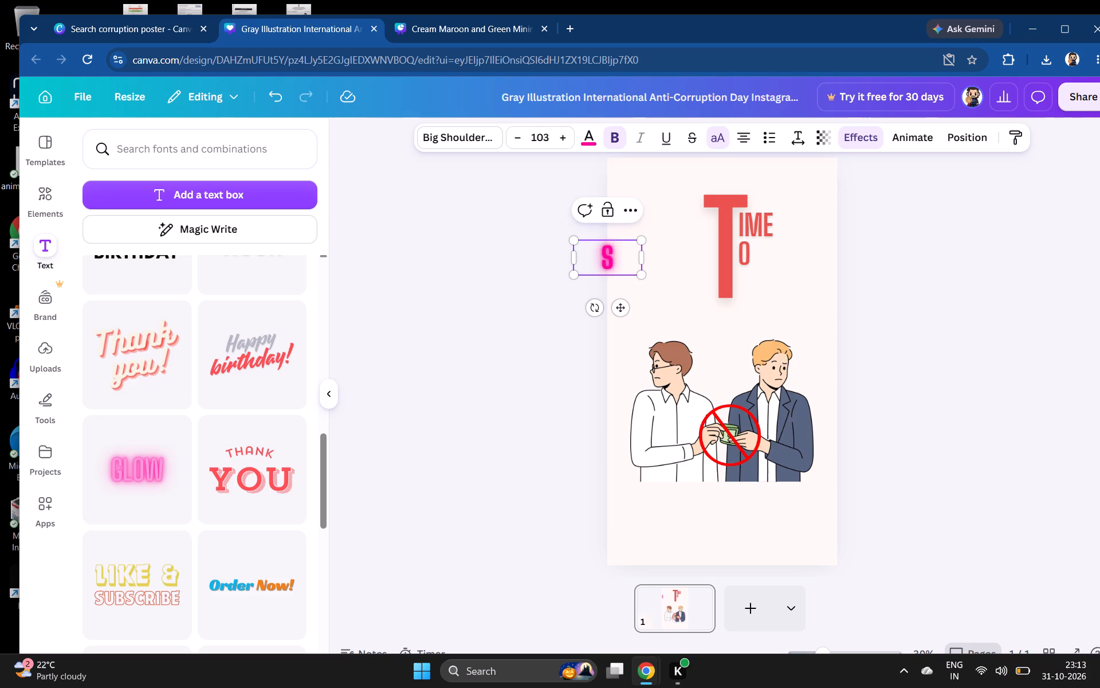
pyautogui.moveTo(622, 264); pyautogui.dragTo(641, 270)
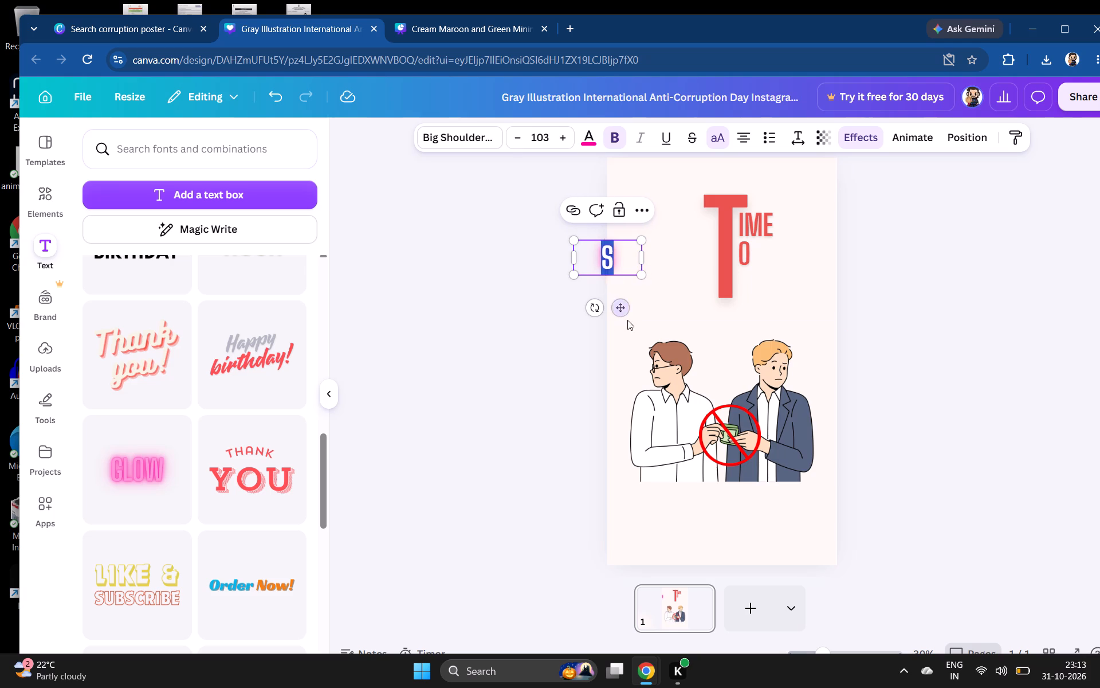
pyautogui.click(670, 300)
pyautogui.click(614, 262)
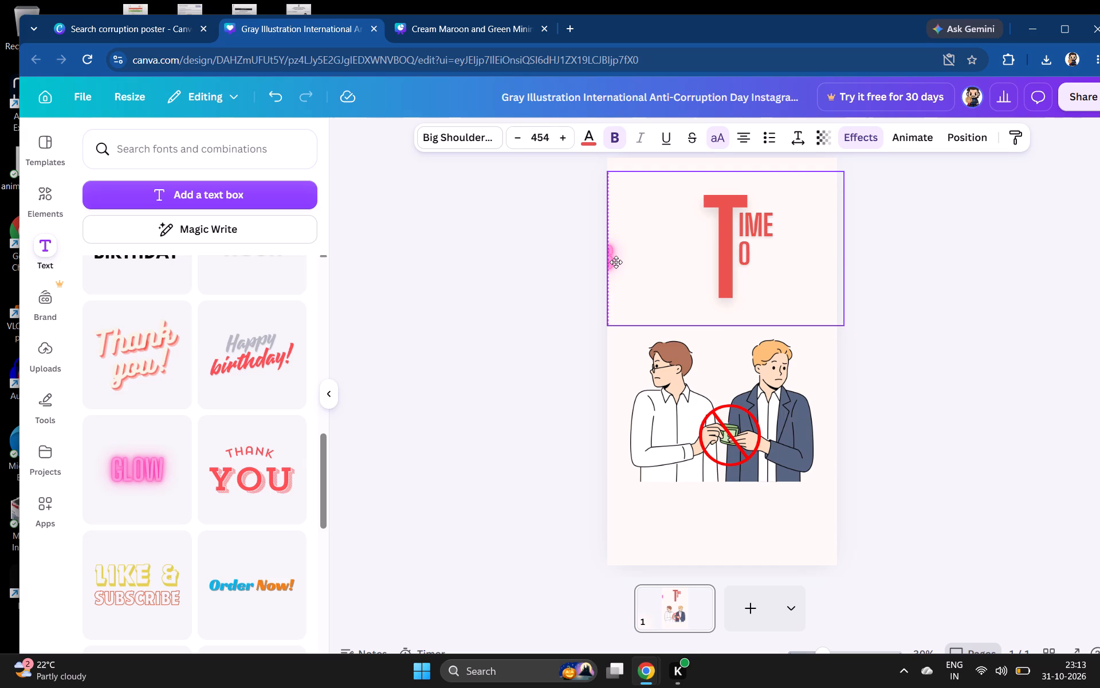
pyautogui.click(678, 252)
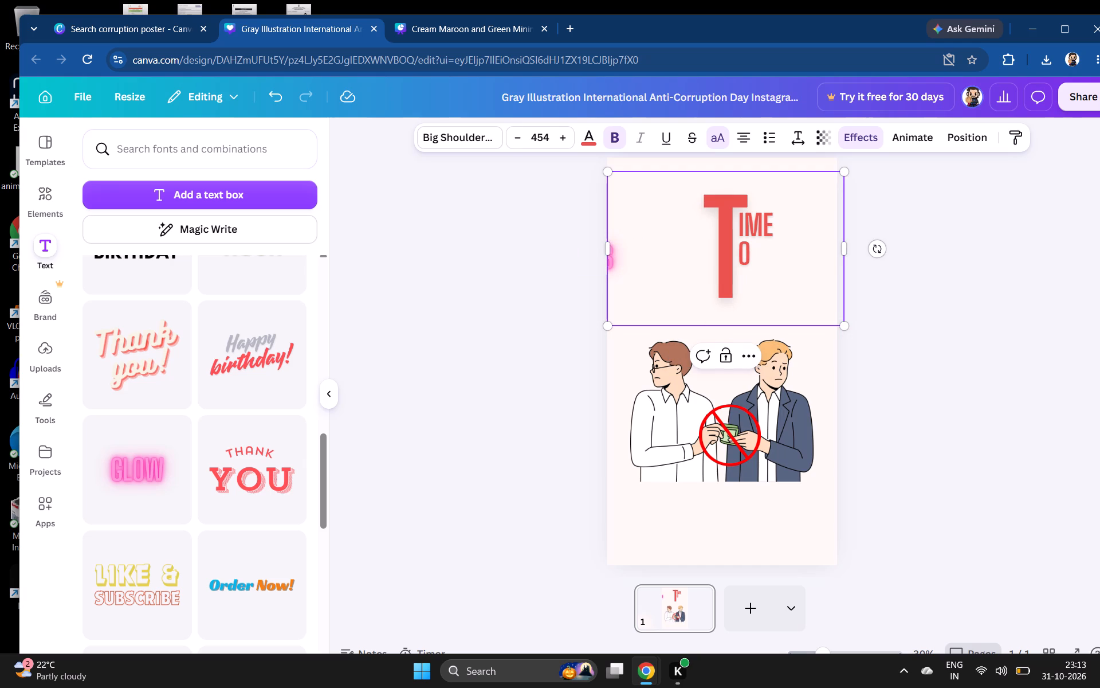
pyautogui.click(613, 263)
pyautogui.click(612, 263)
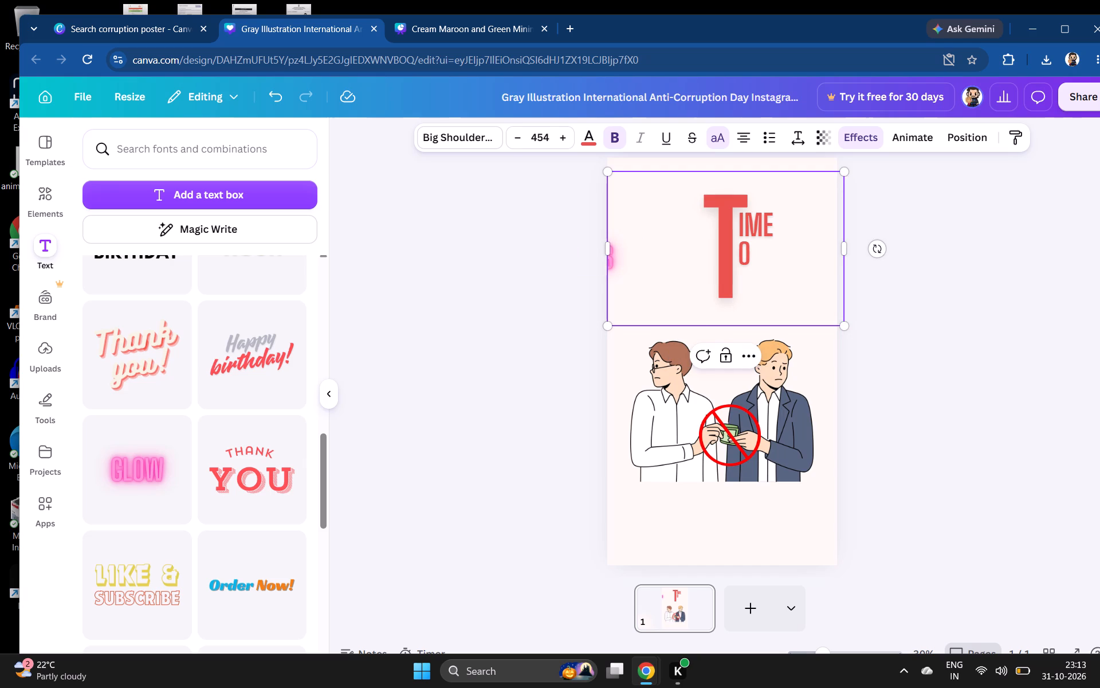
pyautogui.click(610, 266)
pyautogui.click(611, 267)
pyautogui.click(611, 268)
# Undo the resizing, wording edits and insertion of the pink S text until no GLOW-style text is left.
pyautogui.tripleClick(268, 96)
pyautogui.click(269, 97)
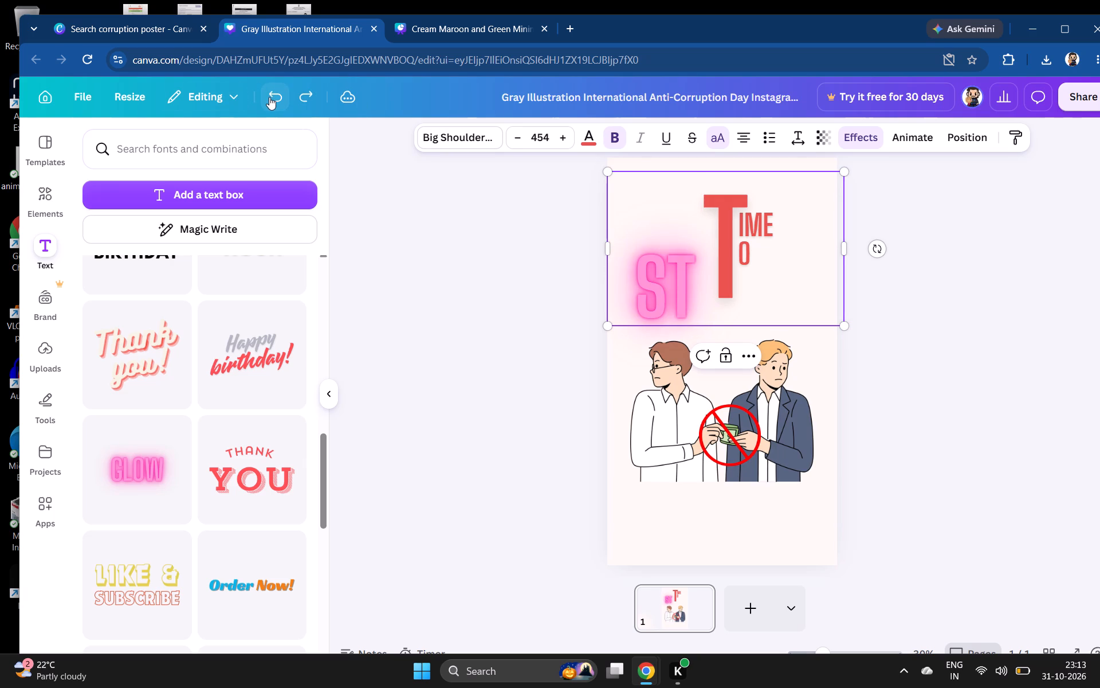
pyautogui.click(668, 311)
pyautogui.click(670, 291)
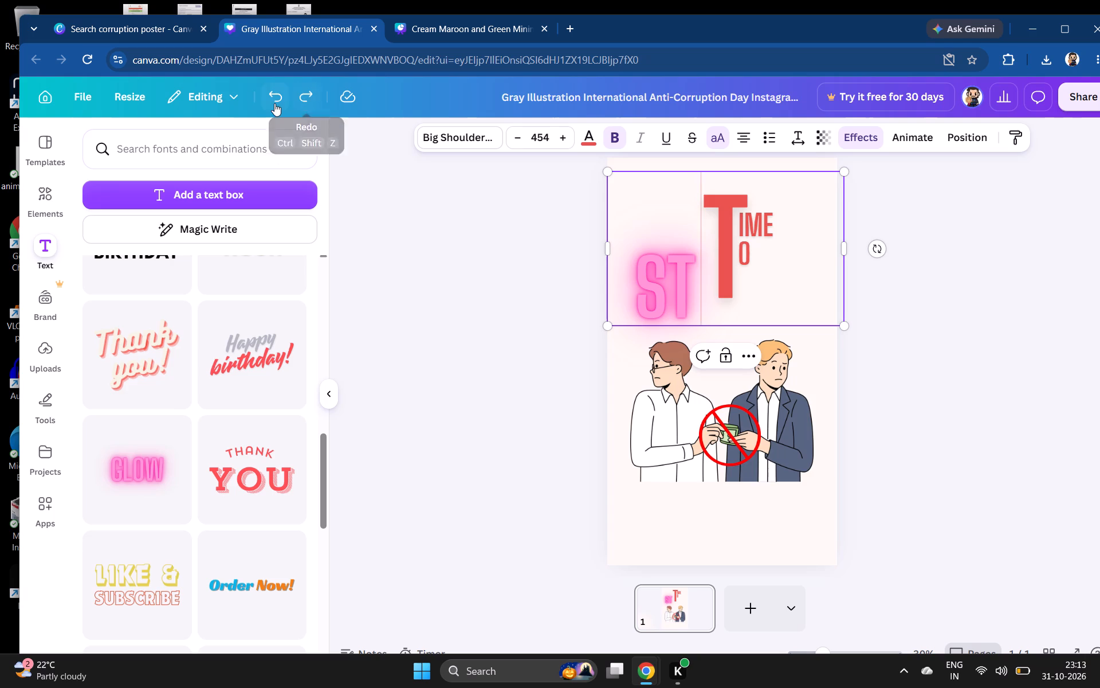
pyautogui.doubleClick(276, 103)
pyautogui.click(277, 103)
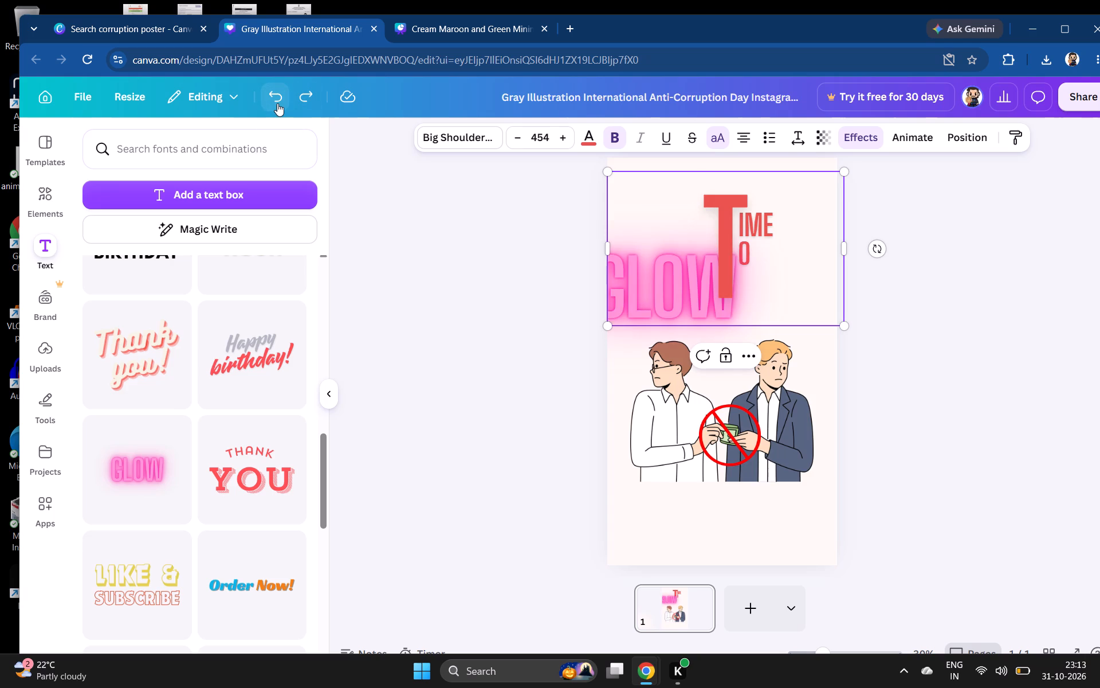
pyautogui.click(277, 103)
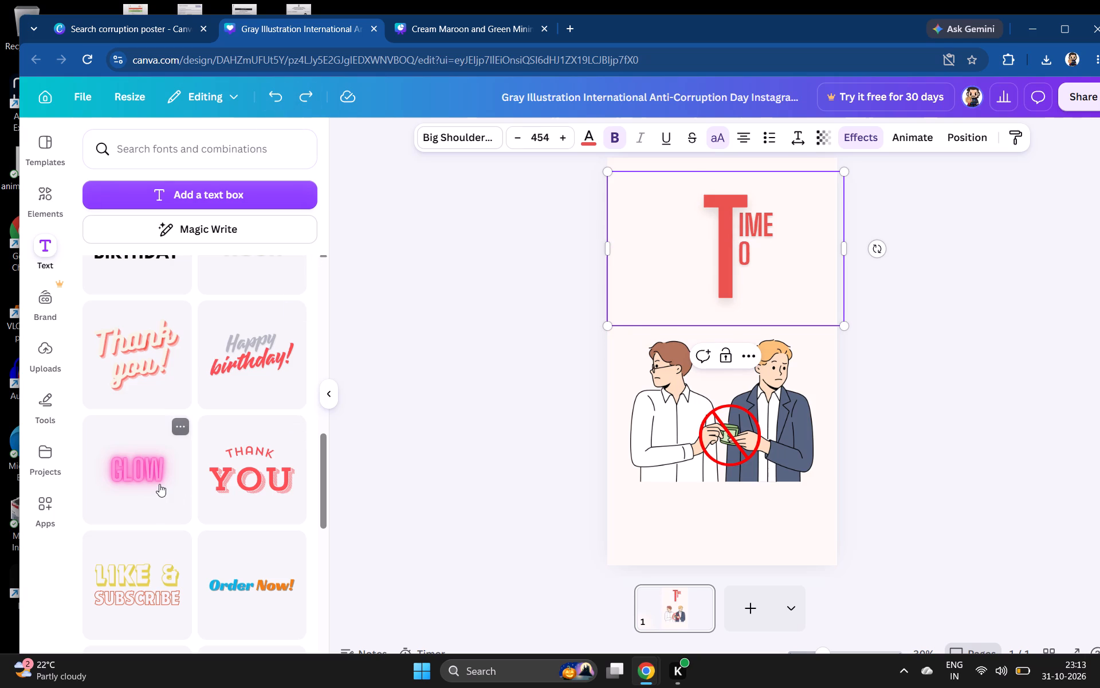
# Insert the pink GLOW text style again, shift the top copy aside and replace its wording with the letter S.
pyautogui.doubleClick(159, 484)
pyautogui.moveTo(766, 371); pyautogui.dragTo(765, 370)
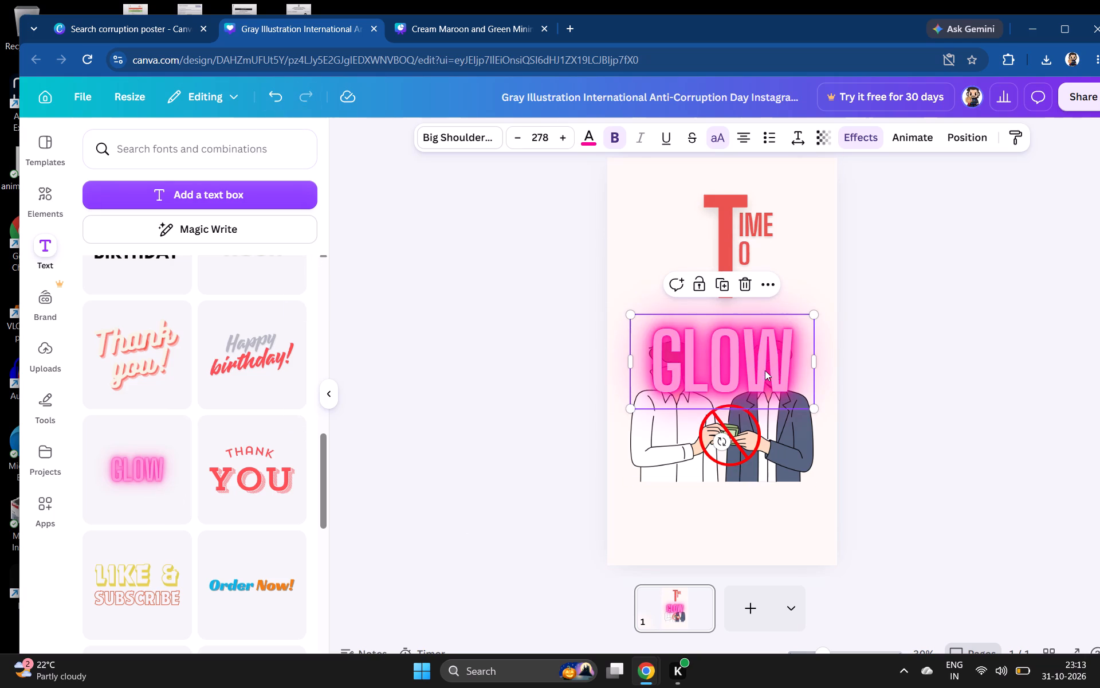
pyautogui.moveTo(765, 370); pyautogui.dragTo(747, 374)
pyautogui.click(759, 376)
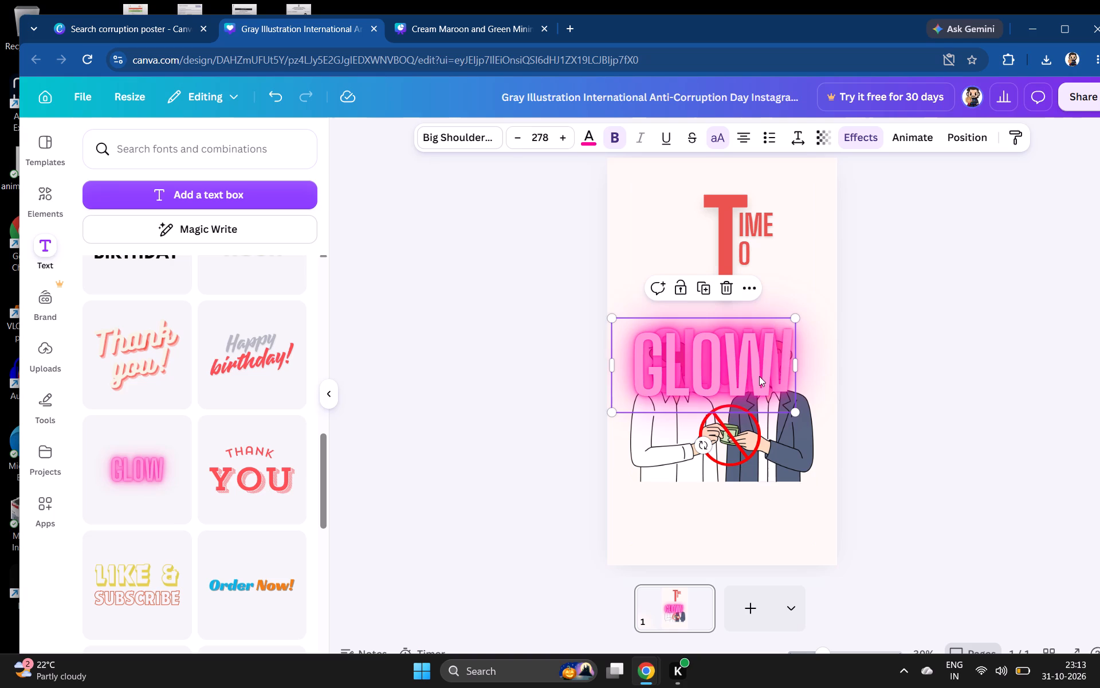
pyautogui.press('BackSpace')
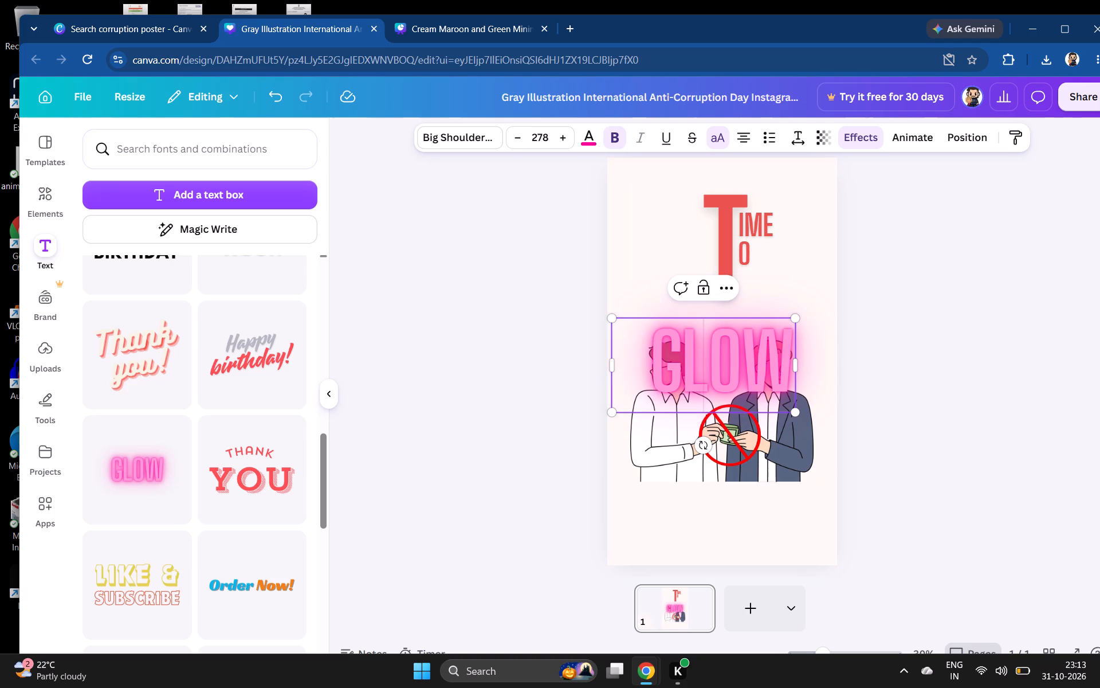
pyautogui.press('s')
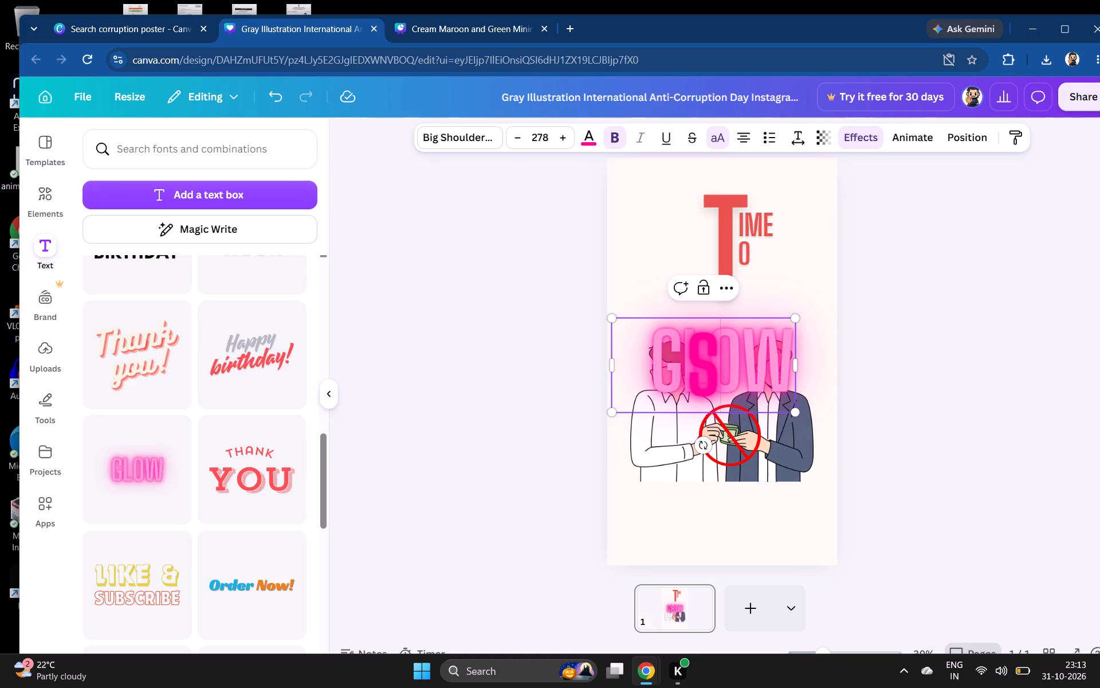
# Shrink the pink S text to a font size of about 103.
pyautogui.moveTo(793, 409); pyautogui.dragTo(780, 402)
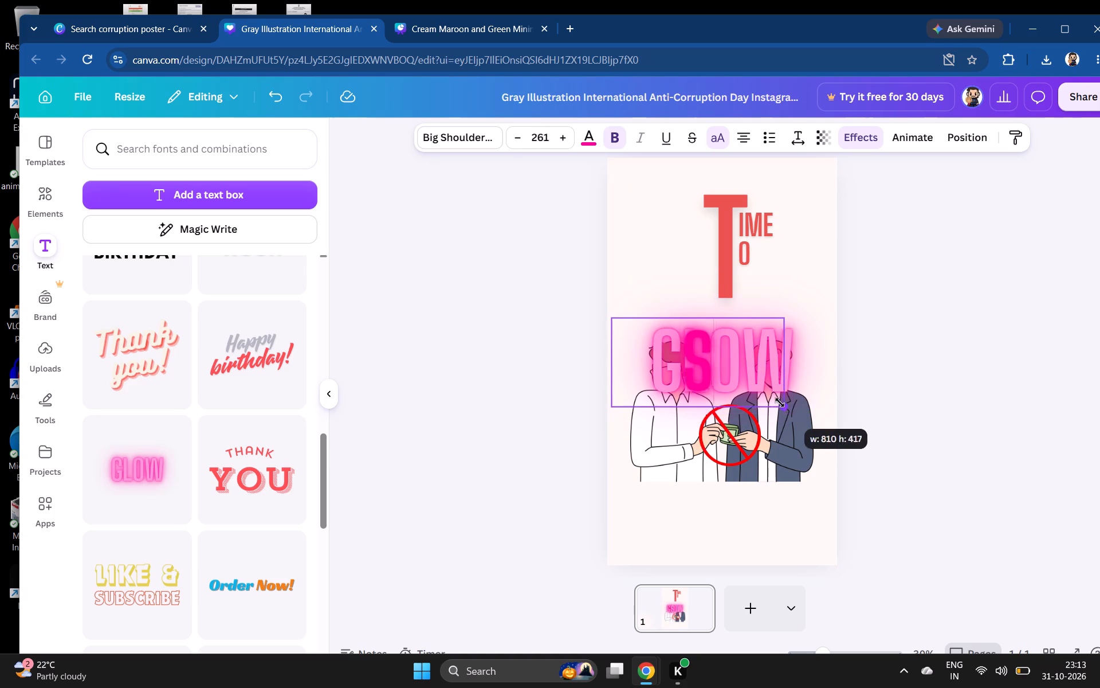
pyautogui.moveTo(780, 402); pyautogui.dragTo(698, 358)
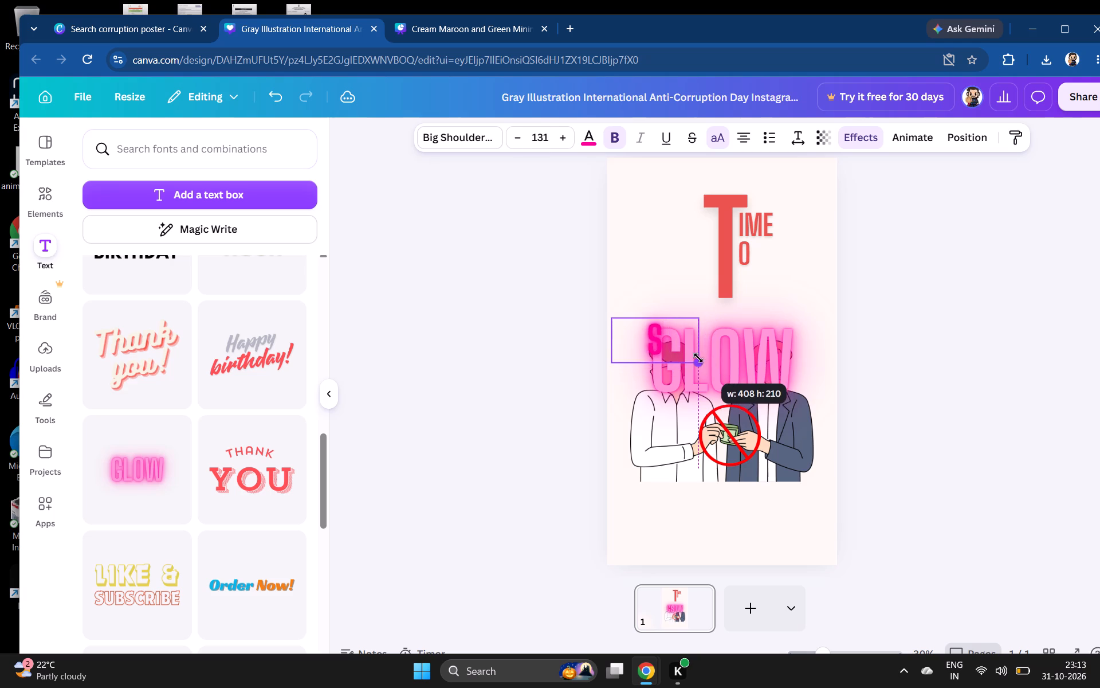
pyautogui.moveTo(698, 358); pyautogui.dragTo(680, 343)
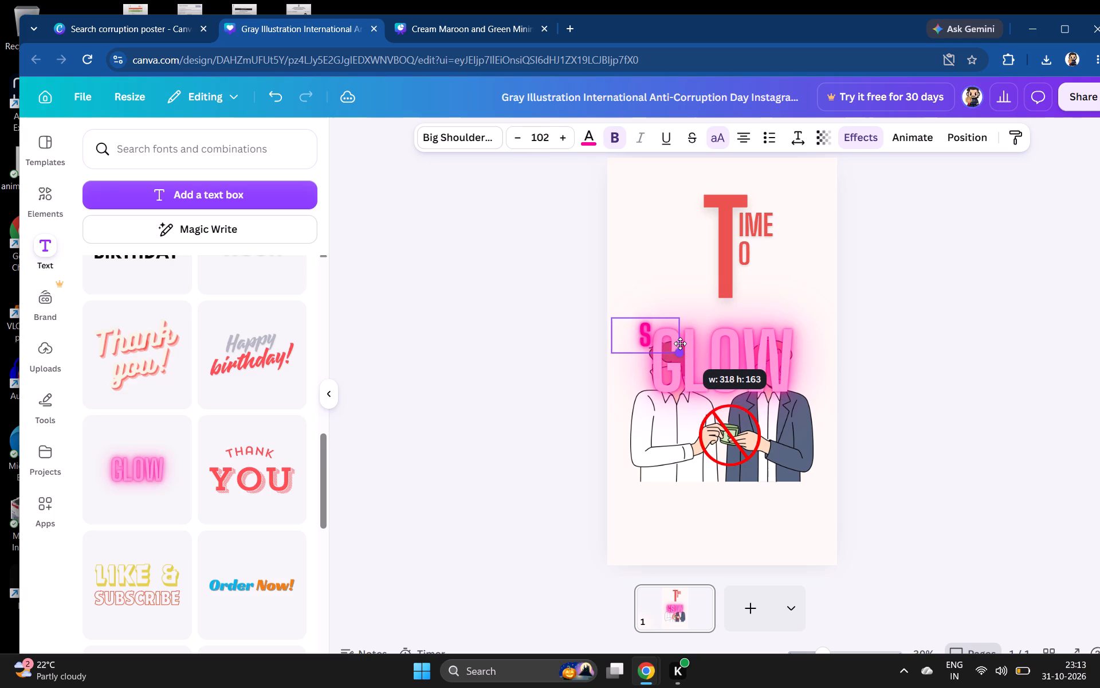
pyautogui.moveTo(680, 343); pyautogui.dragTo(681, 343)
# Move the small pink S to the left of the large T's stem, near its foot.
pyautogui.moveTo(647, 337); pyautogui.dragTo(659, 332)
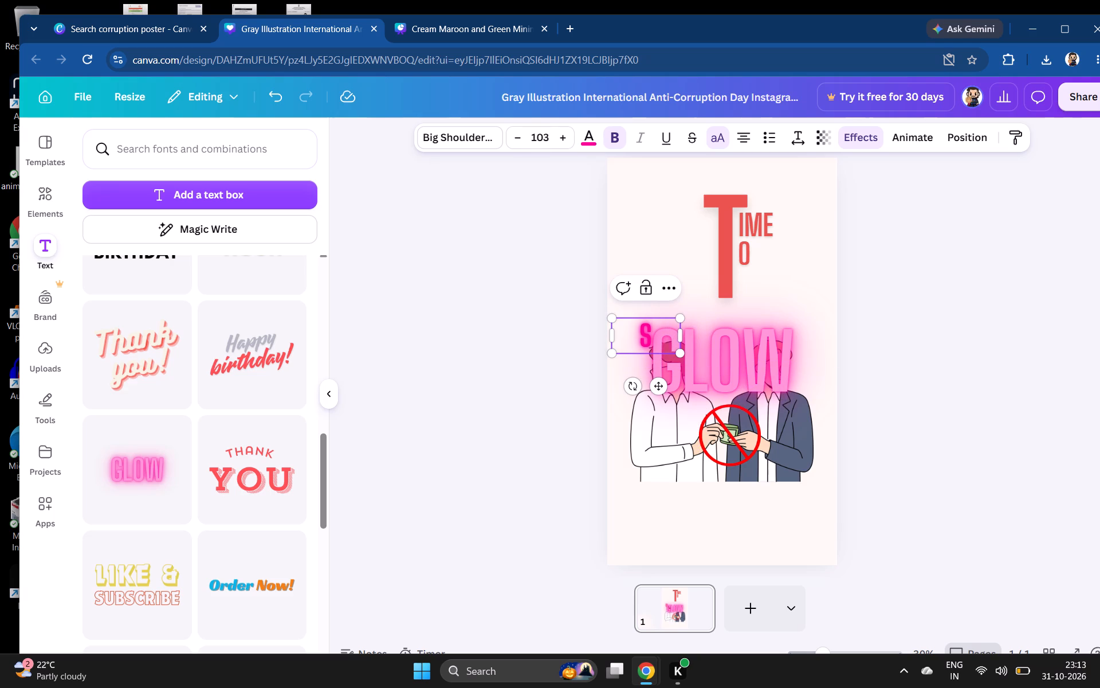
pyautogui.moveTo(659, 332); pyautogui.dragTo(661, 331)
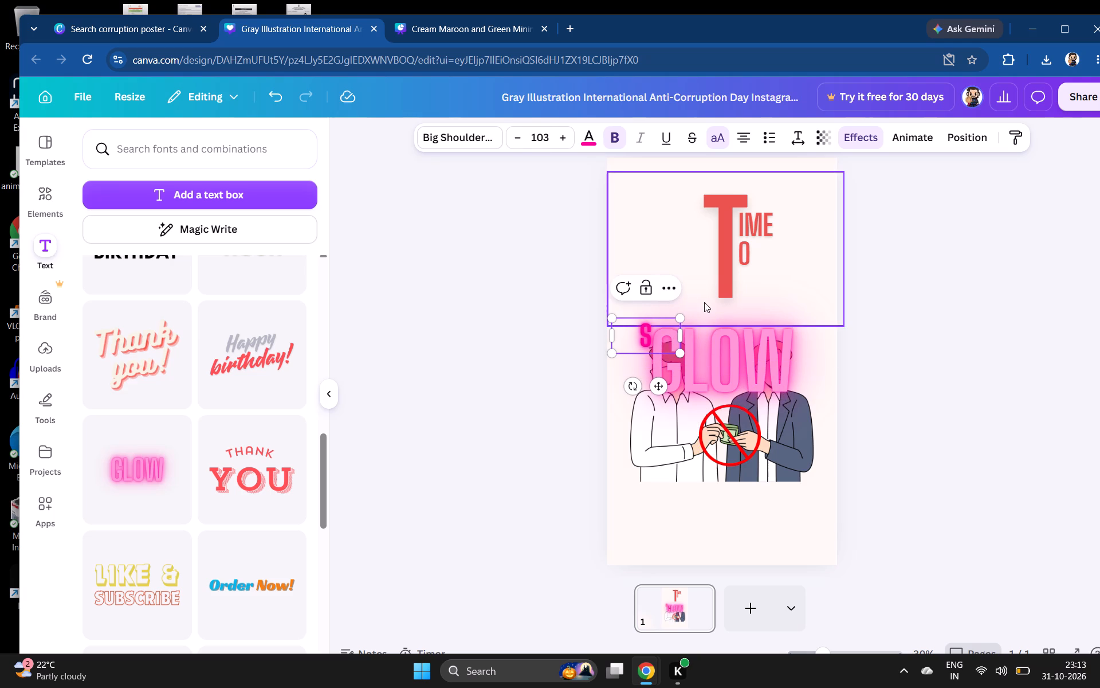
pyautogui.click(657, 525)
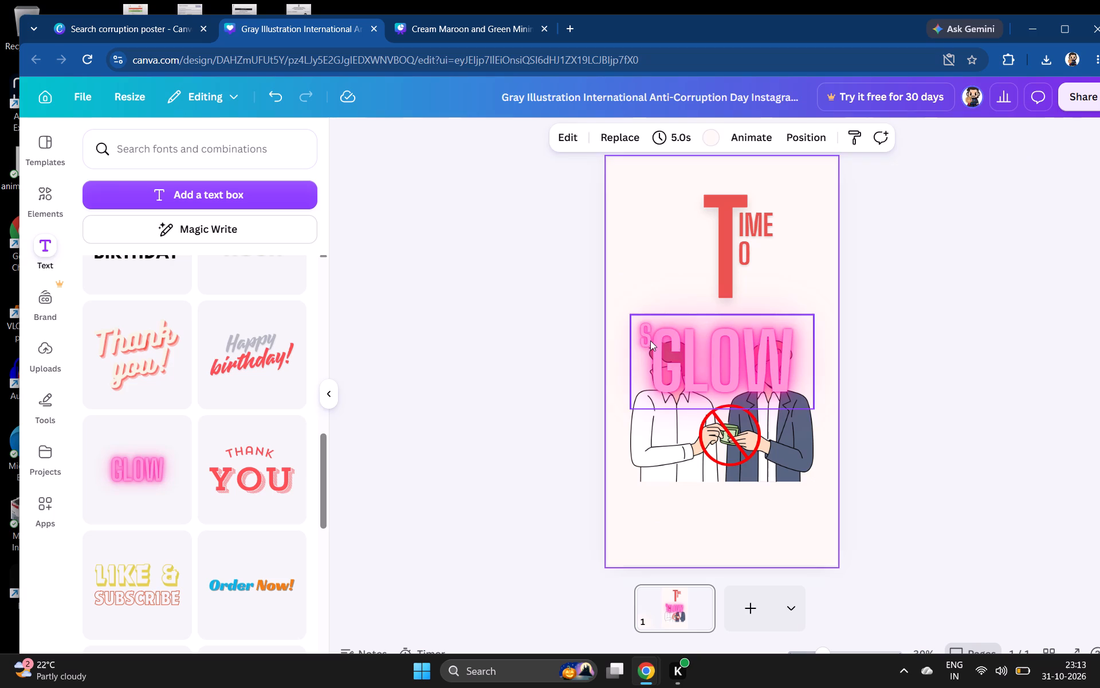
pyautogui.moveTo(650, 339); pyautogui.dragTo(711, 287)
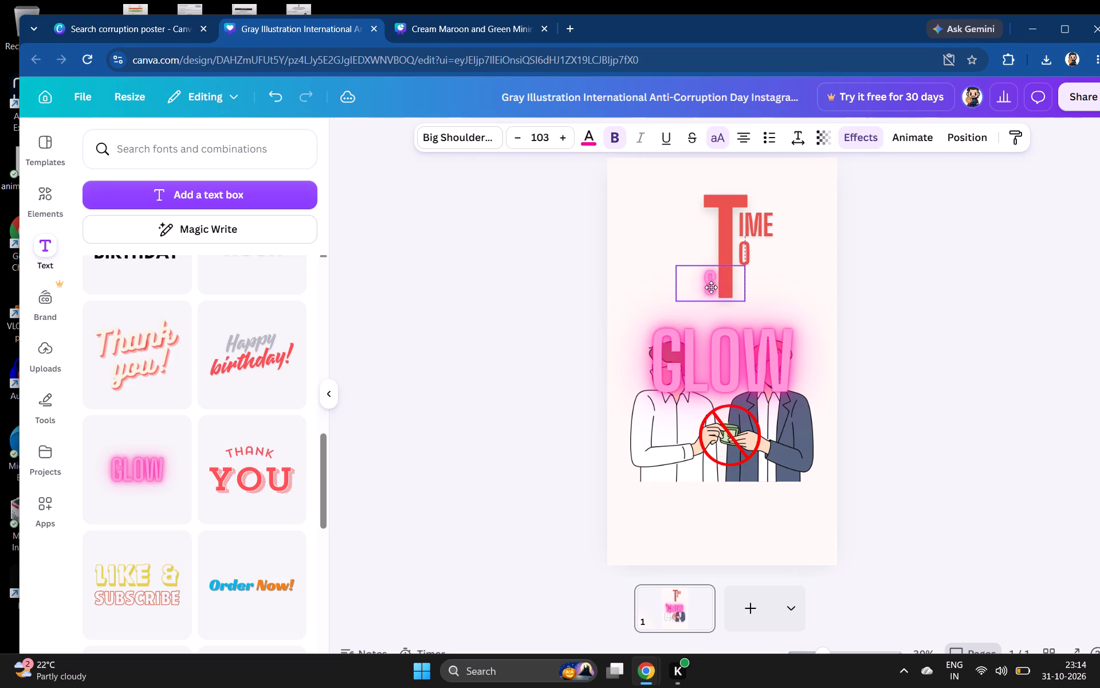
pyautogui.moveTo(711, 287); pyautogui.dragTo(710, 287)
# Delete the leftover pink GLOW text covering the two men.
pyautogui.click(779, 306)
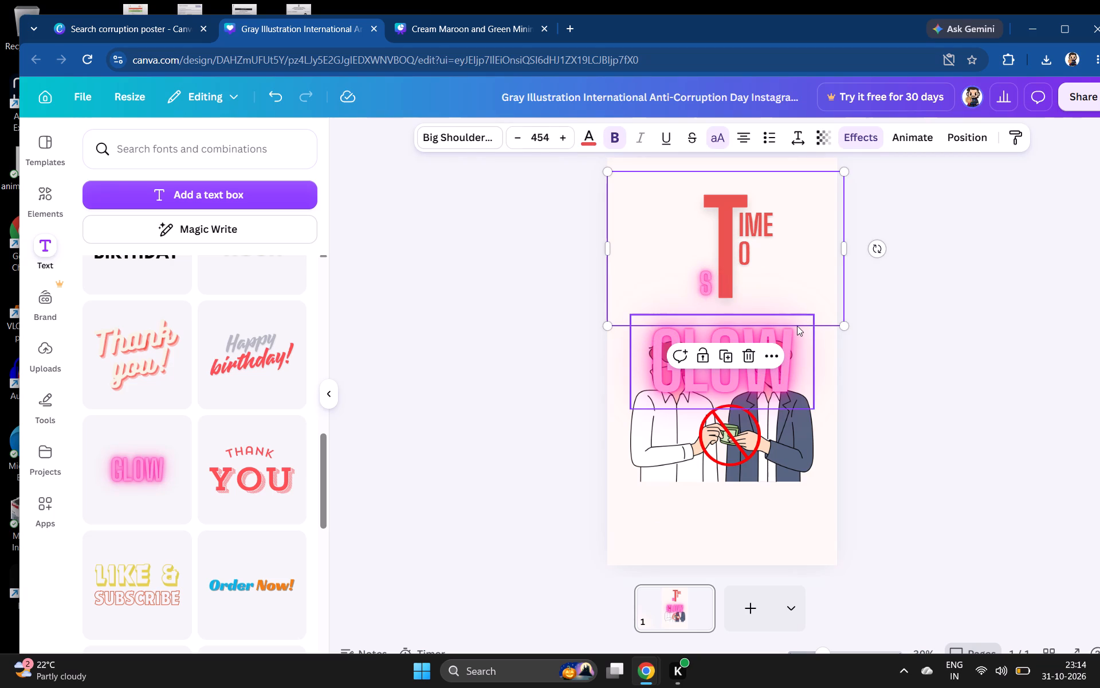
pyautogui.click(797, 326)
pyautogui.click(746, 287)
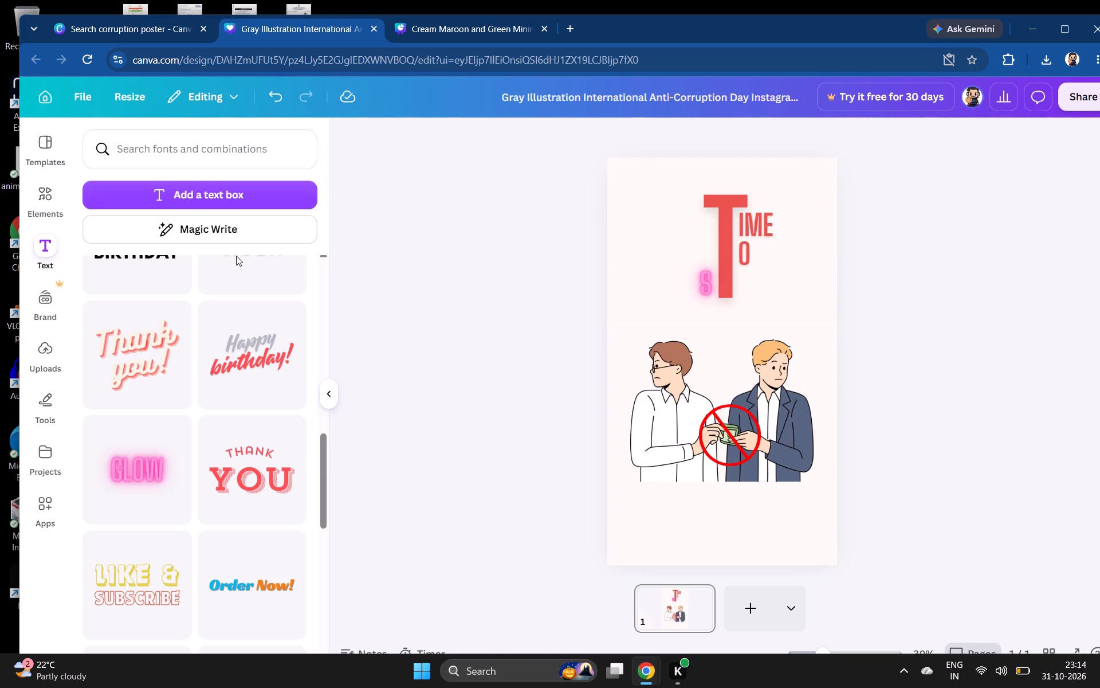
# Recolour the pink S beside the T's stem with the title's red, #EA534E.
pyautogui.click(715, 292)
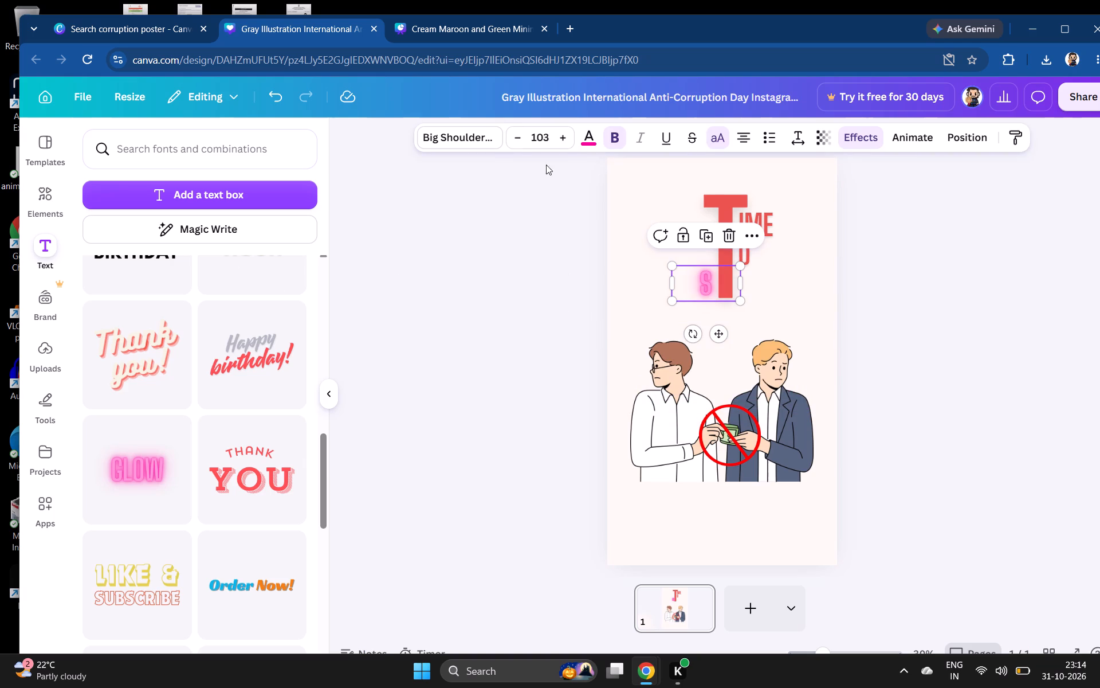
pyautogui.click(589, 146)
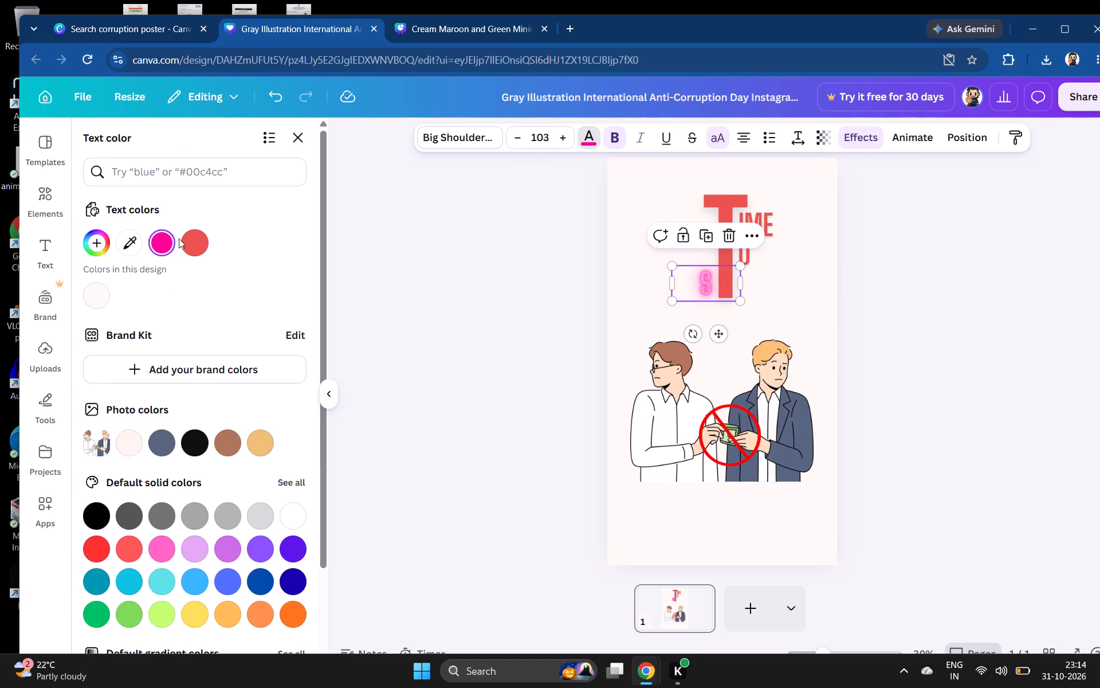
pyautogui.doubleClick(190, 238)
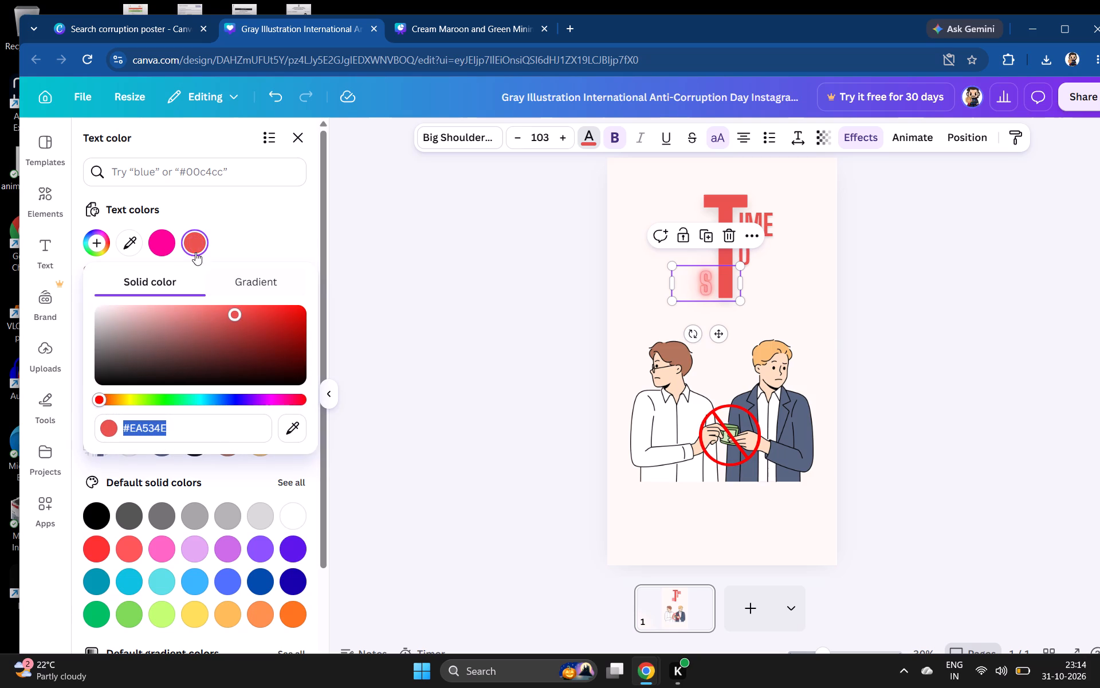
pyautogui.click(257, 216)
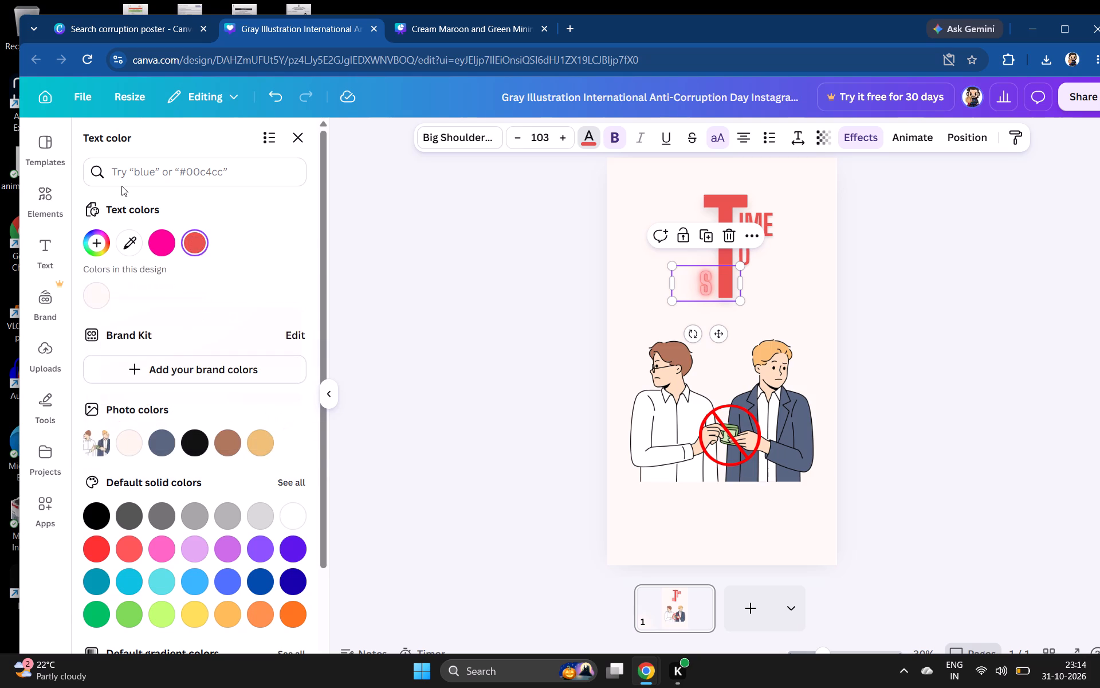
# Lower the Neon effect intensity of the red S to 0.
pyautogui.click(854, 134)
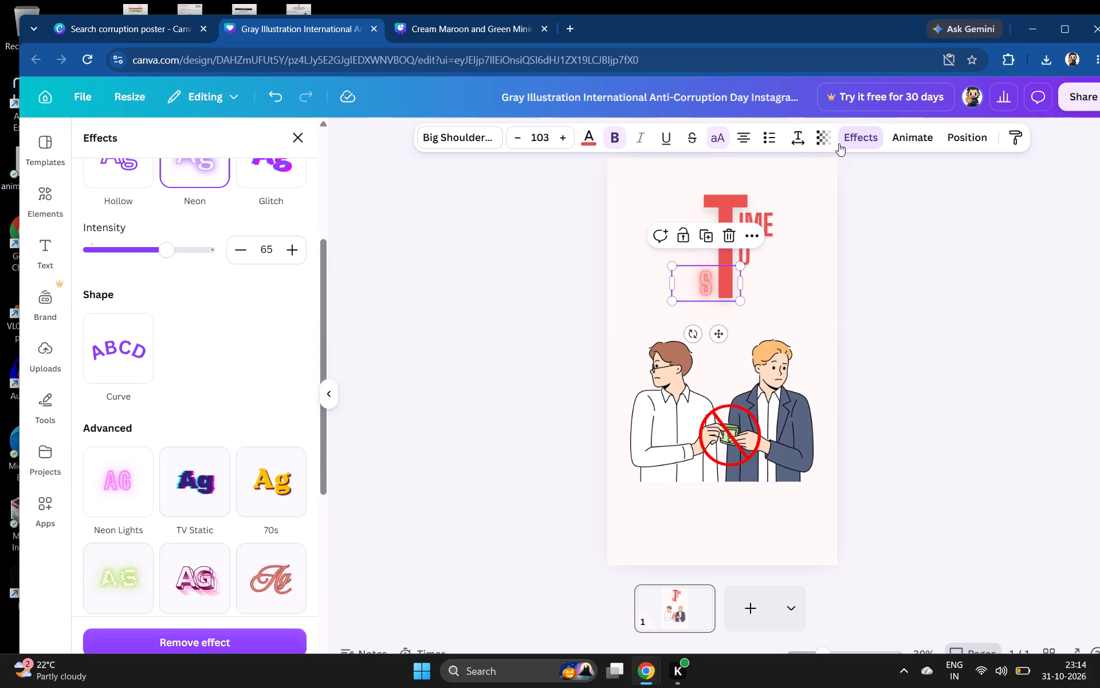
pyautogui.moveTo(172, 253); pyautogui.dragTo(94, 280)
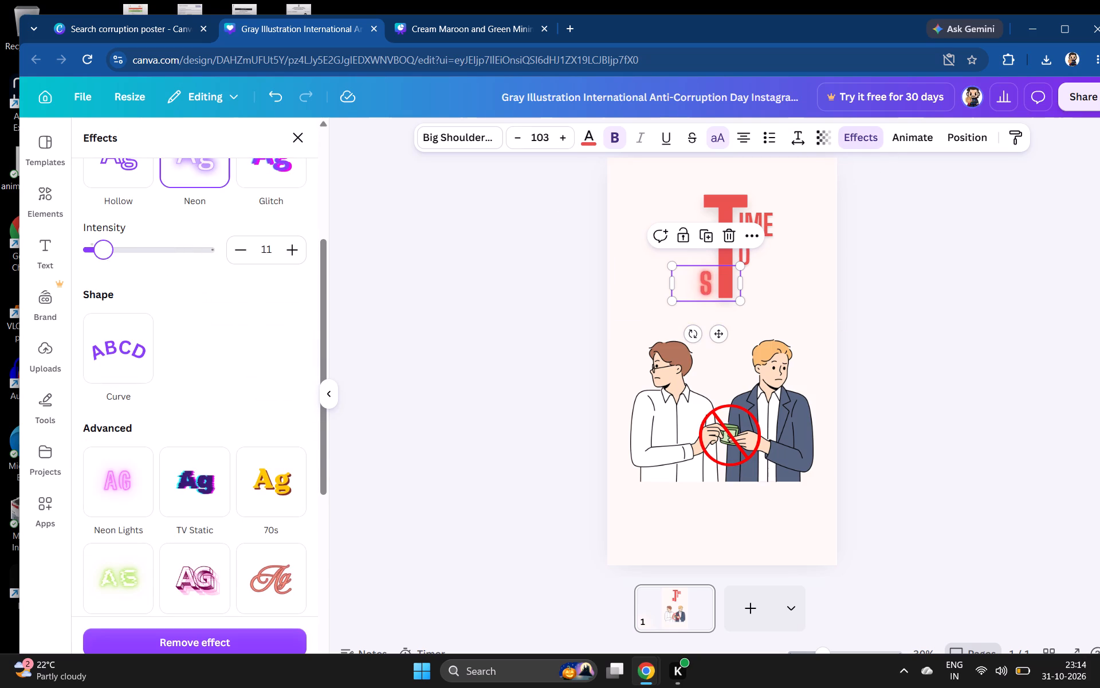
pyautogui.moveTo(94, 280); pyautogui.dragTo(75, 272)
# Switch the red S's text effect to Glow with an intensity of about 12.
pyautogui.scroll(5, 164, 287)
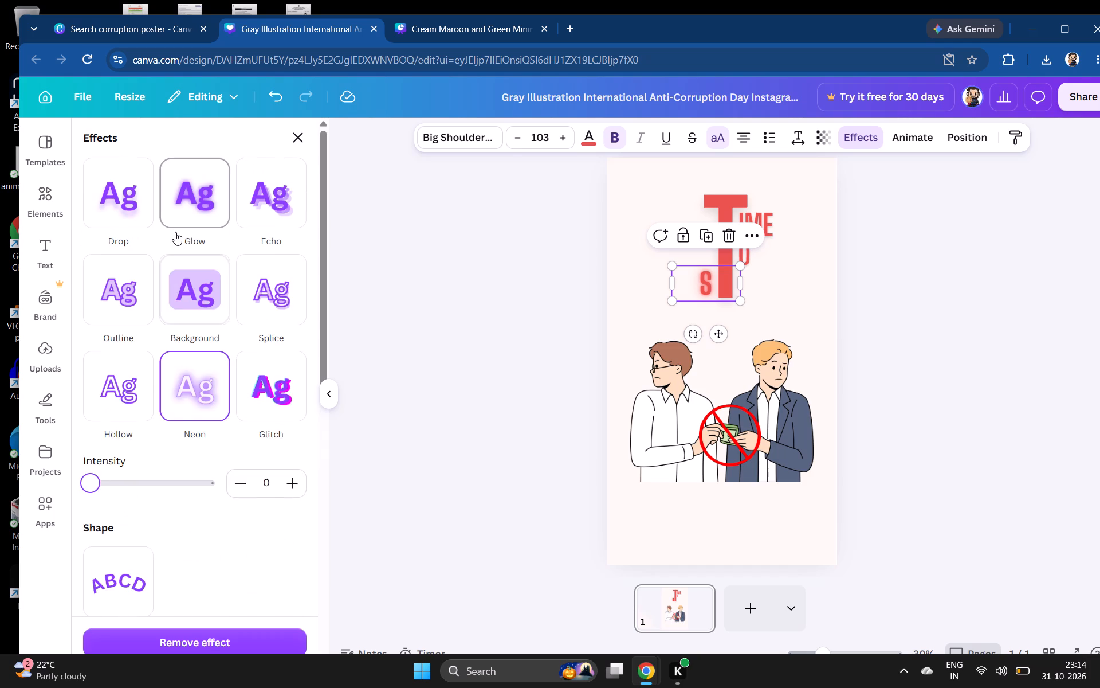
pyautogui.click(175, 232)
pyautogui.moveTo(137, 295); pyautogui.dragTo(104, 308)
pyautogui.click(391, 346)
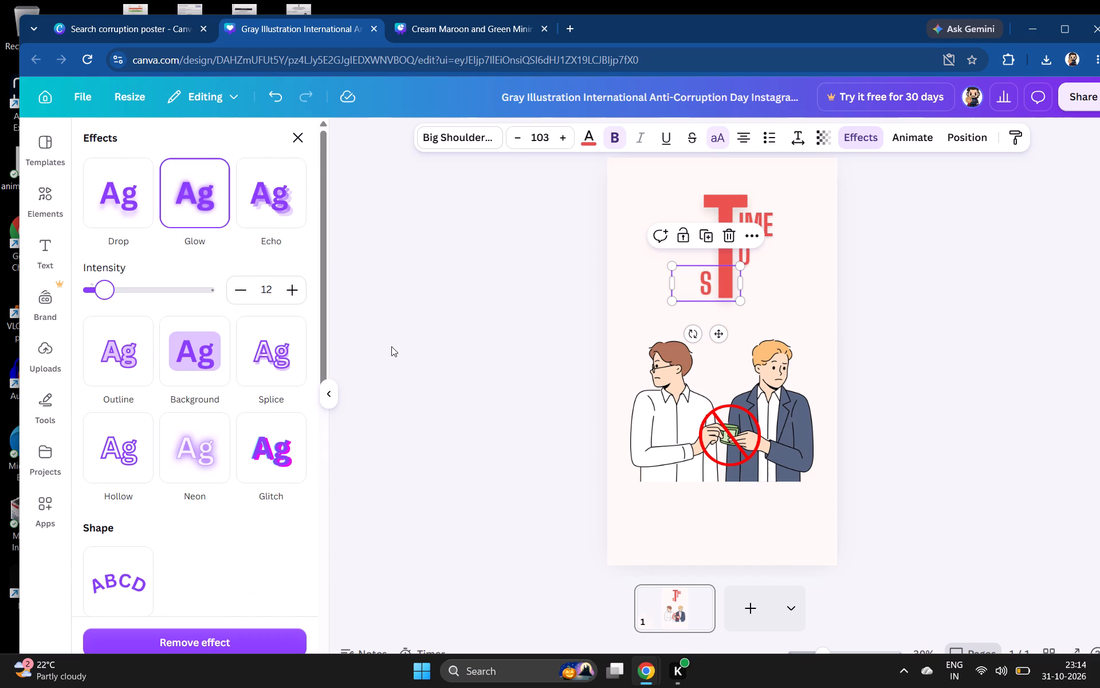
# Nudge the red S closer against the T's stem.
pyautogui.moveTo(701, 289); pyautogui.dragTo(706, 289)
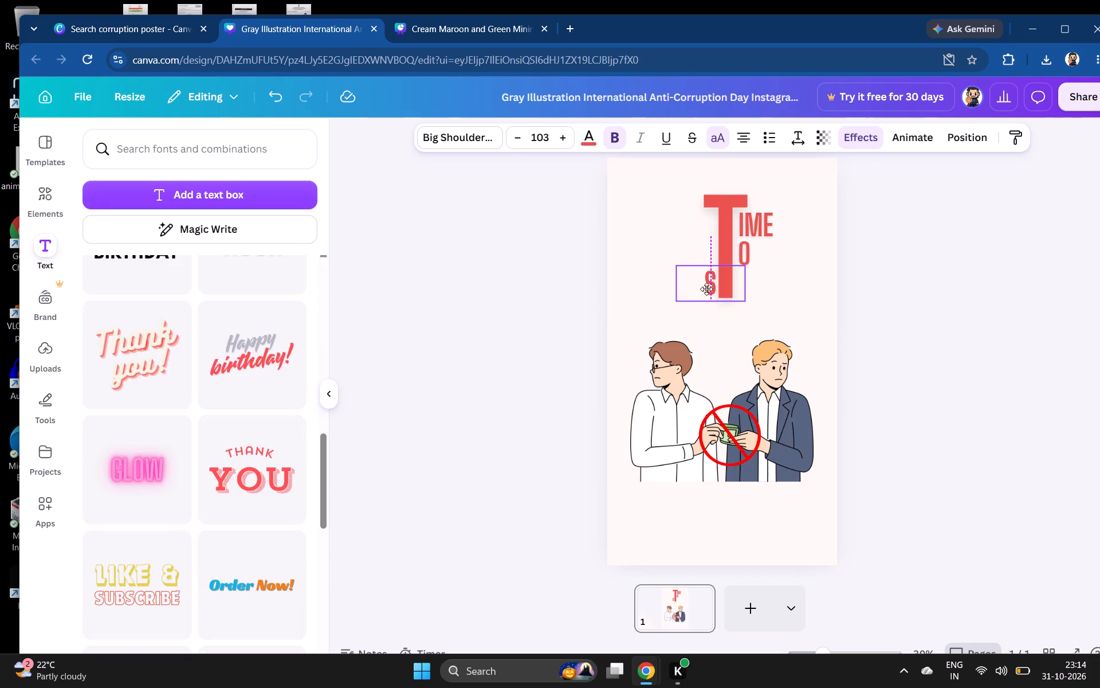
pyautogui.moveTo(706, 289); pyautogui.dragTo(708, 289)
pyautogui.click(776, 306)
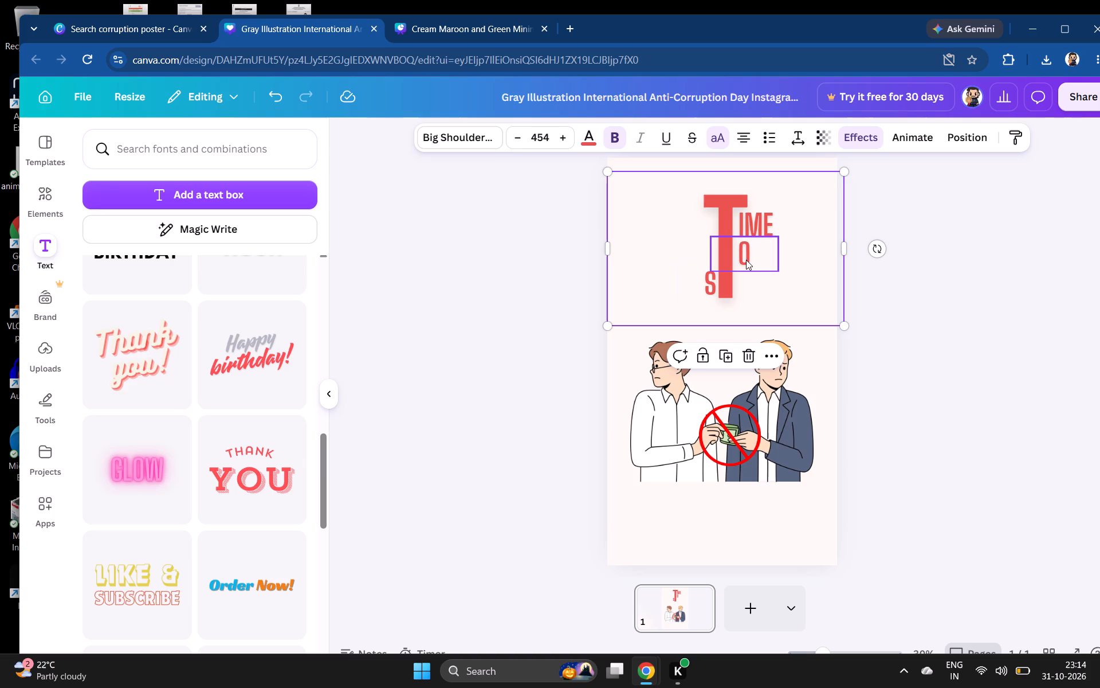
# Enlarge the red O beneath IME to font size 242 and place it snugly against the T's stem.
pyautogui.click(765, 253)
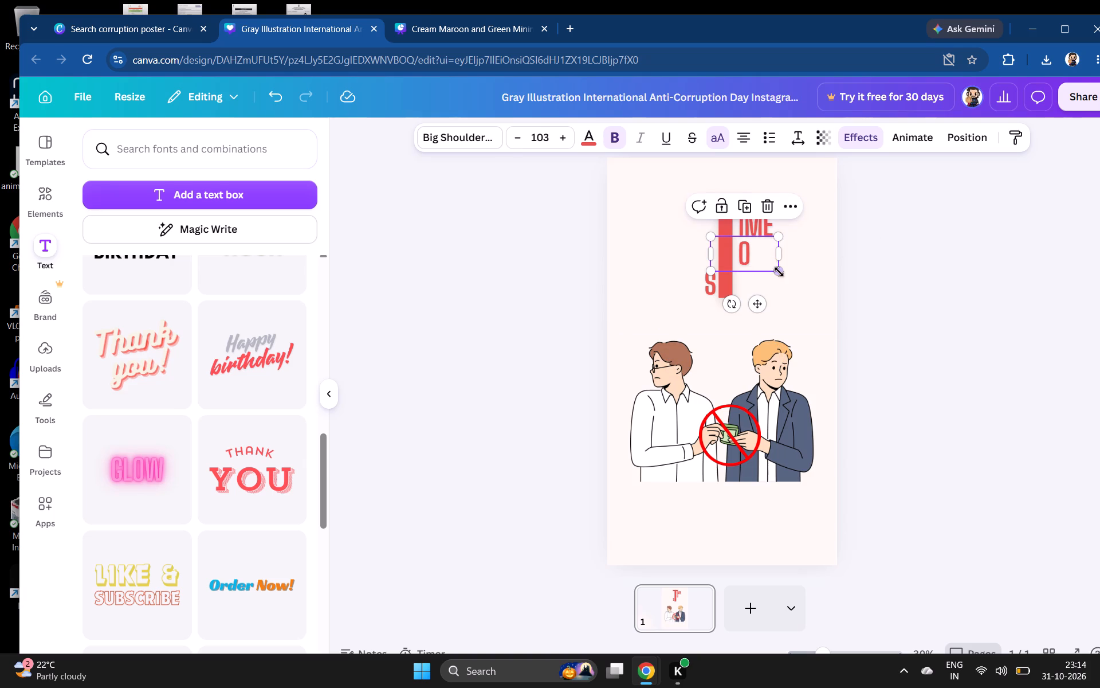
pyautogui.moveTo(779, 272); pyautogui.dragTo(799, 303)
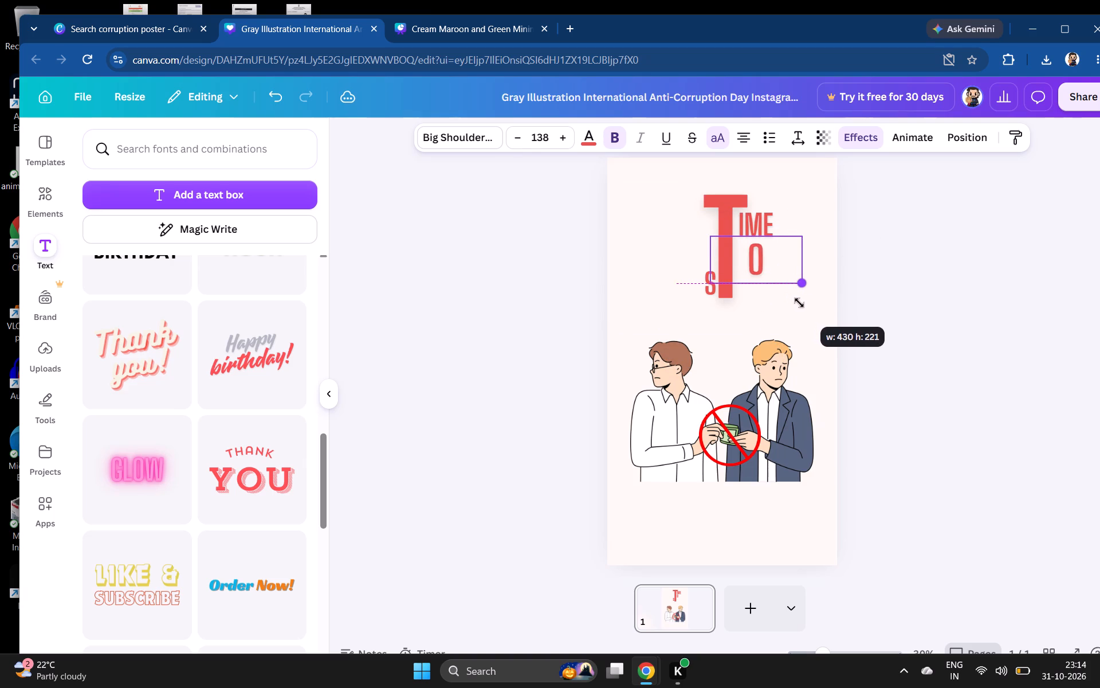
pyautogui.moveTo(799, 303); pyautogui.dragTo(826, 307)
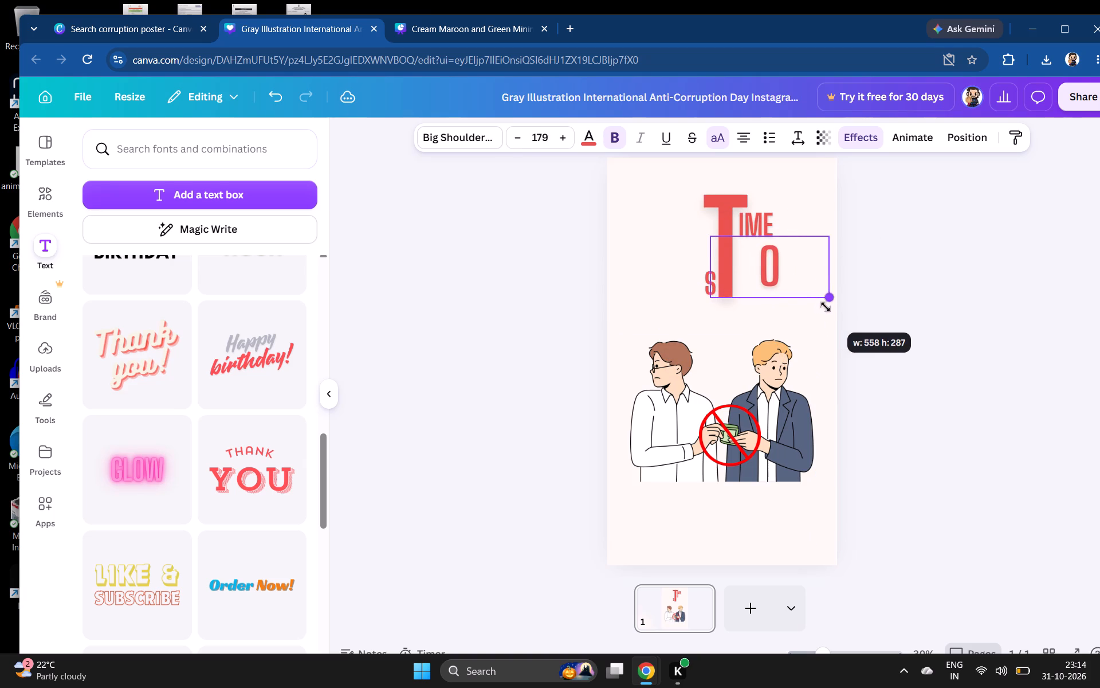
pyautogui.moveTo(826, 307); pyautogui.dragTo(841, 309)
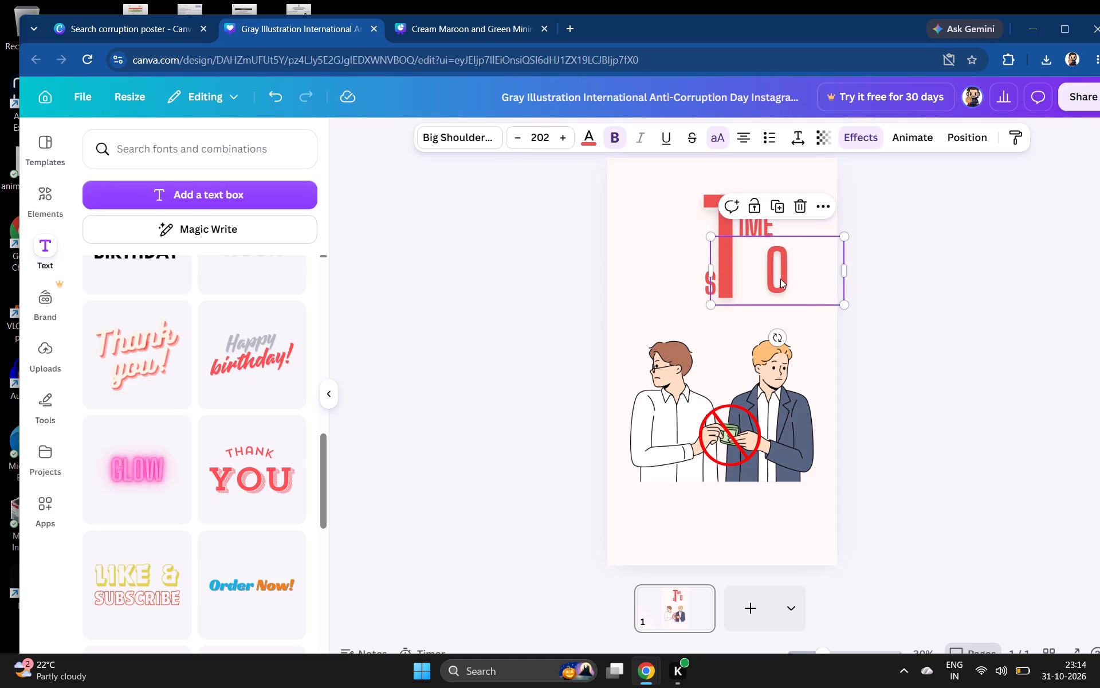
pyautogui.moveTo(776, 279); pyautogui.dragTo(748, 279)
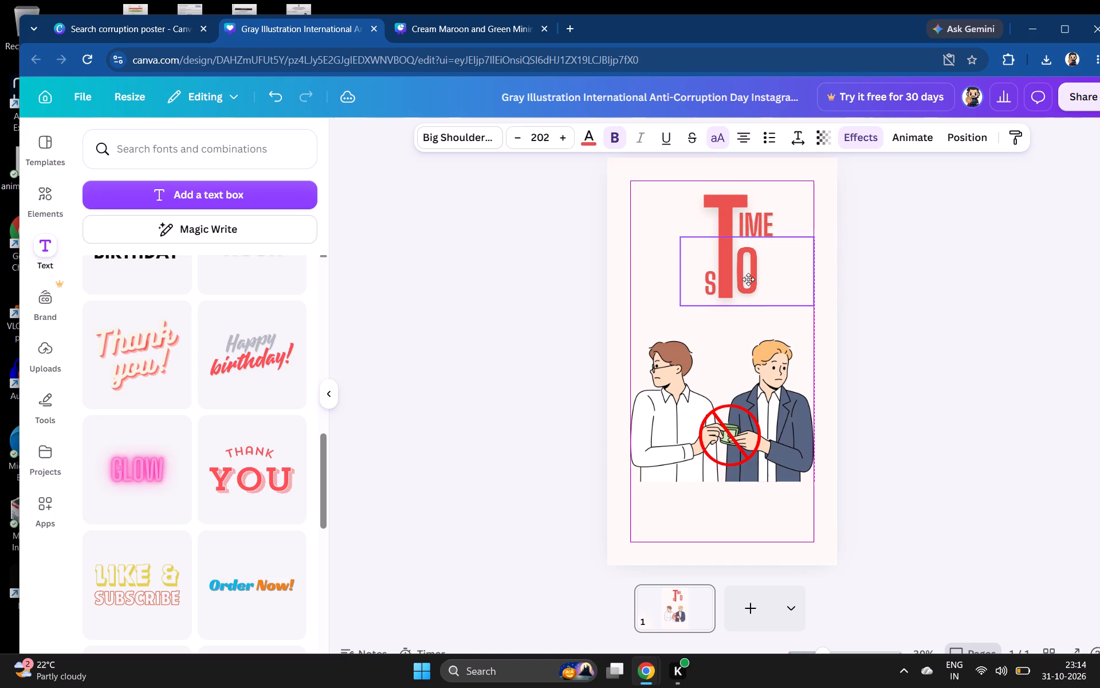
pyautogui.moveTo(748, 279); pyautogui.dragTo(748, 277)
pyautogui.moveTo(818, 298); pyautogui.dragTo(819, 299)
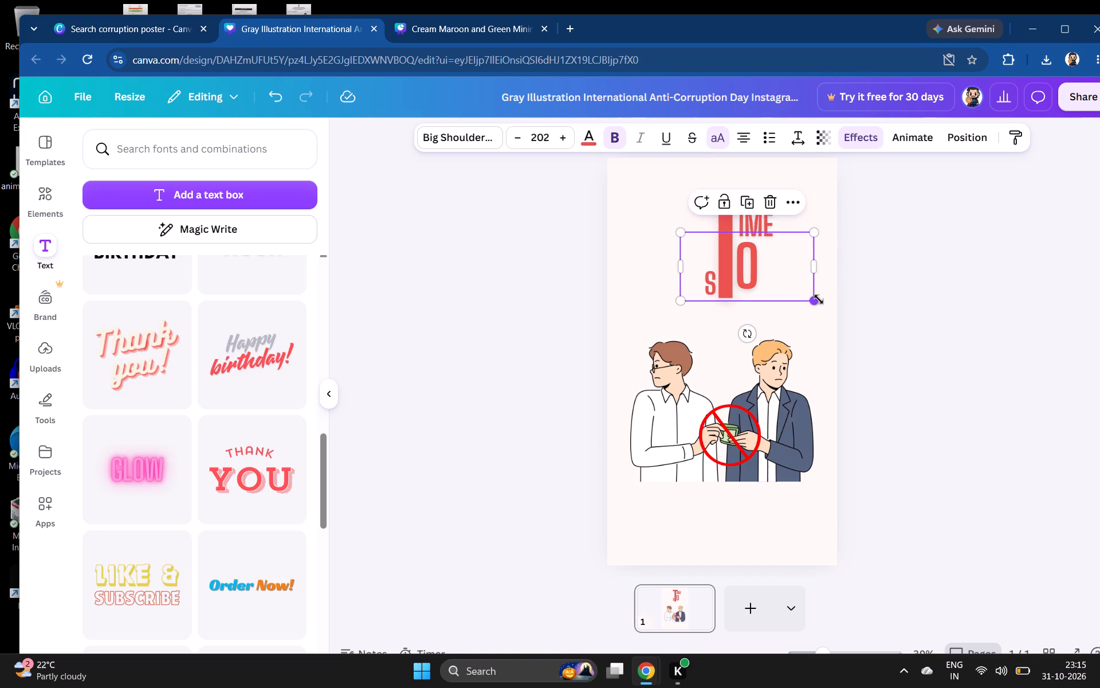
pyautogui.moveTo(819, 299); pyautogui.dragTo(838, 306)
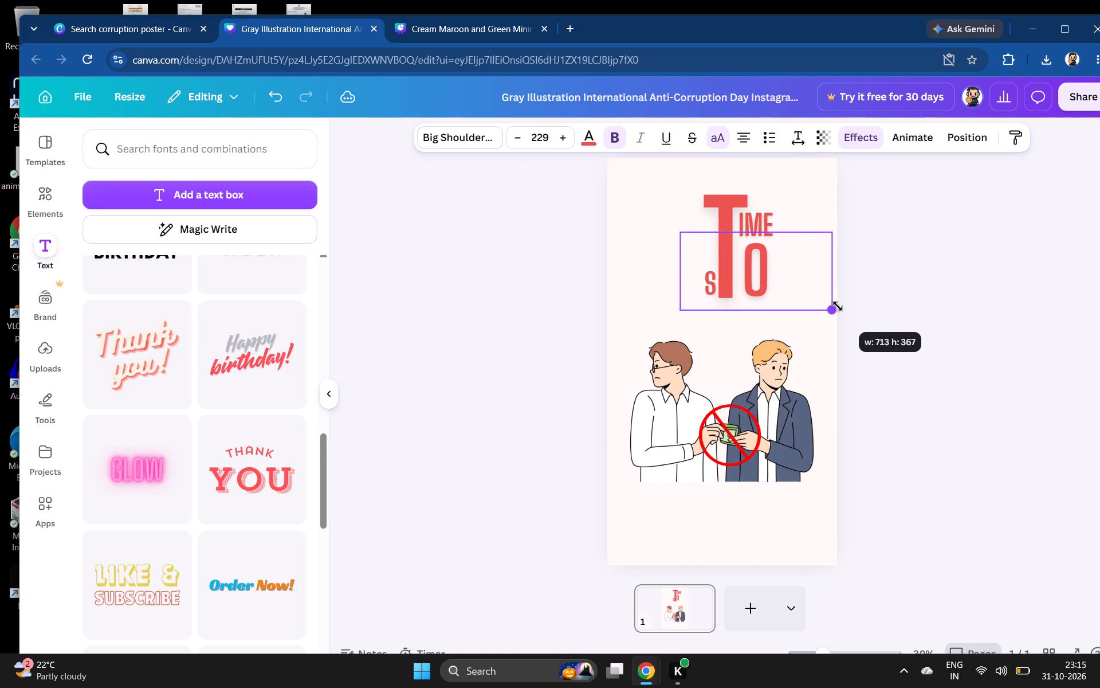
pyautogui.moveTo(838, 306); pyautogui.dragTo(842, 306)
pyautogui.moveTo(763, 279); pyautogui.dragTo(763, 278)
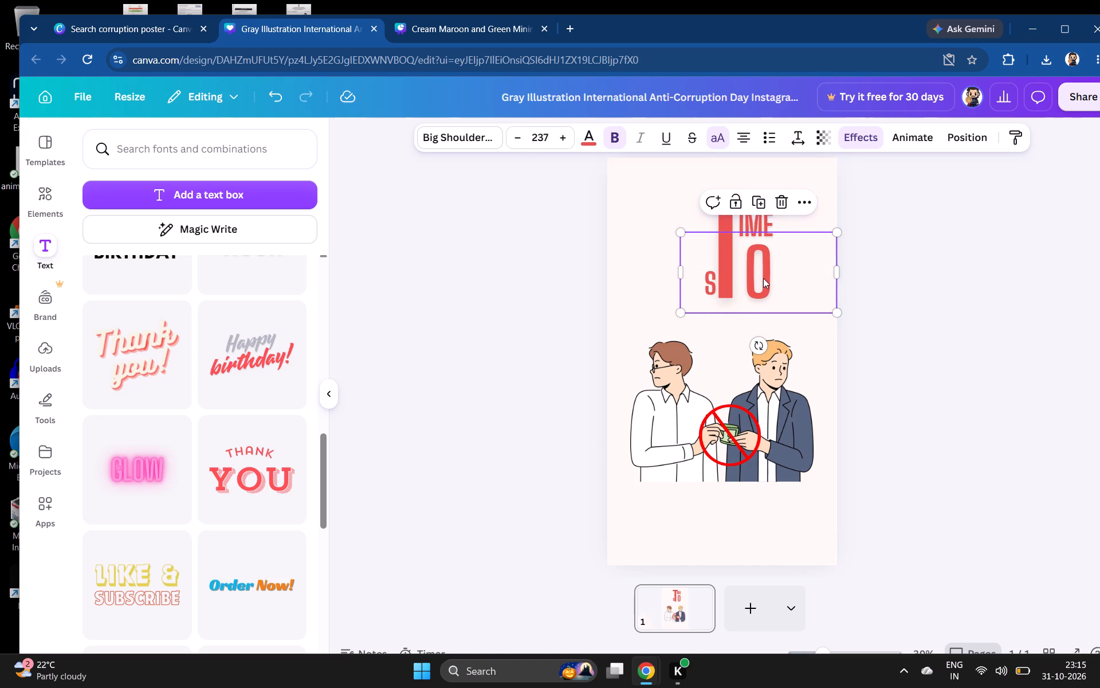
pyautogui.moveTo(763, 278); pyautogui.dragTo(754, 277)
pyautogui.click(827, 311)
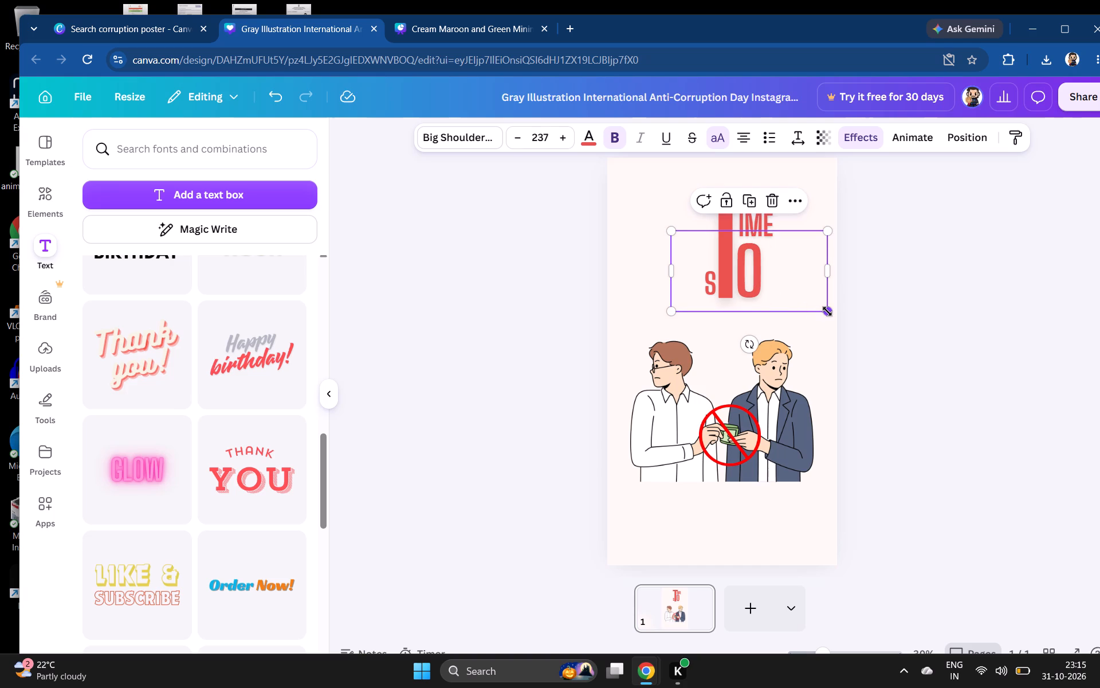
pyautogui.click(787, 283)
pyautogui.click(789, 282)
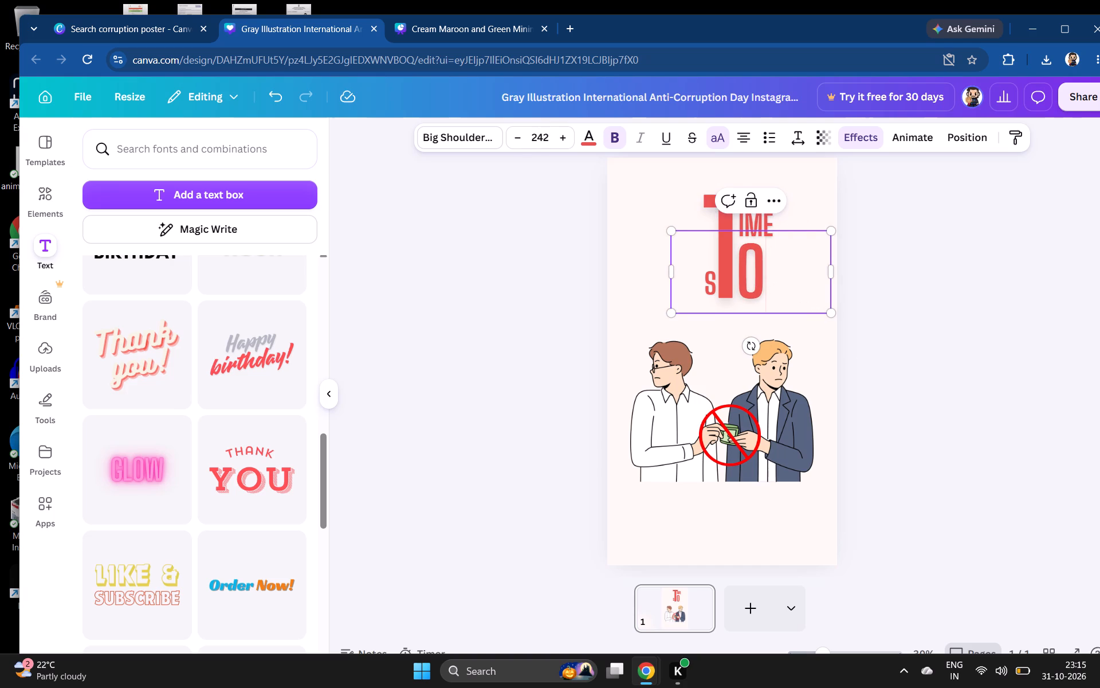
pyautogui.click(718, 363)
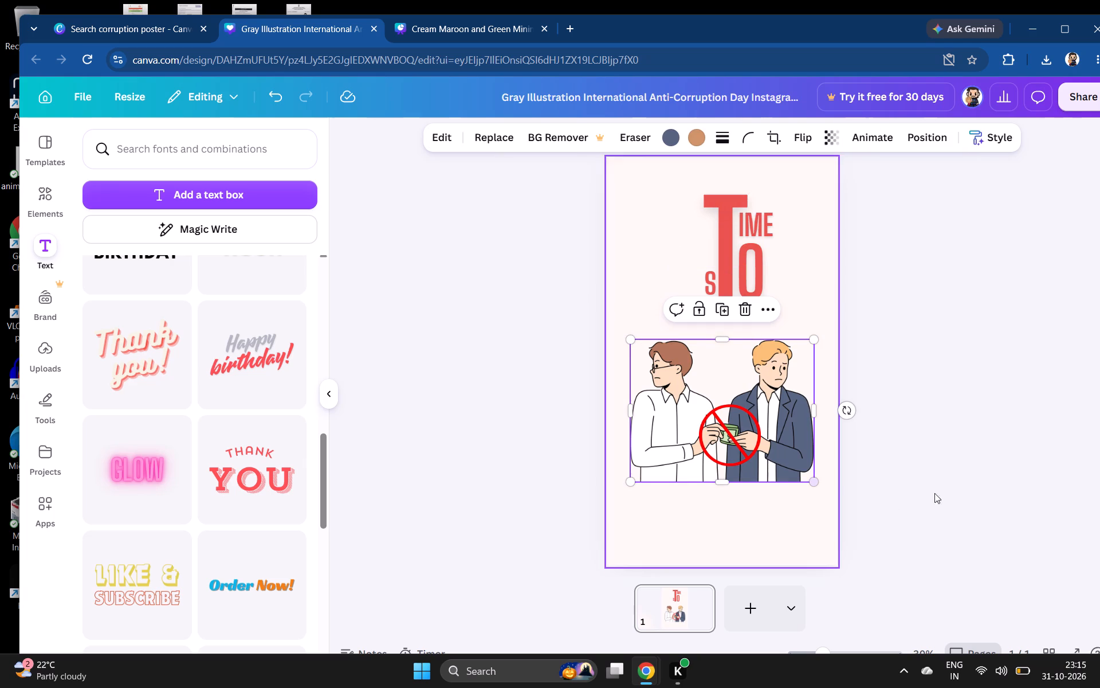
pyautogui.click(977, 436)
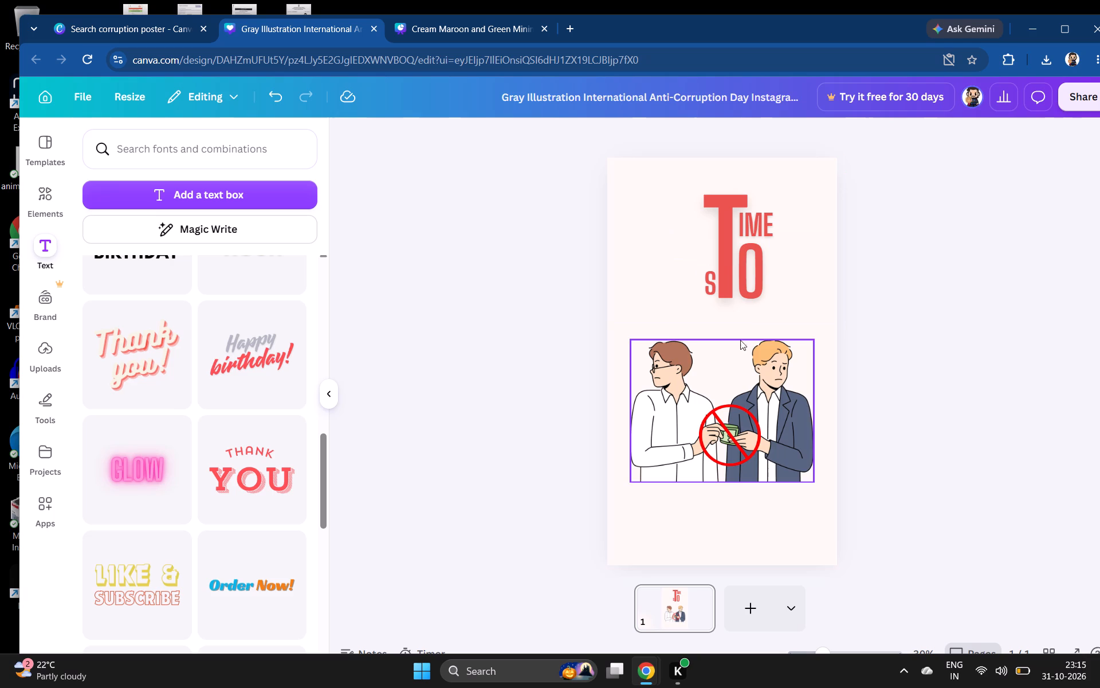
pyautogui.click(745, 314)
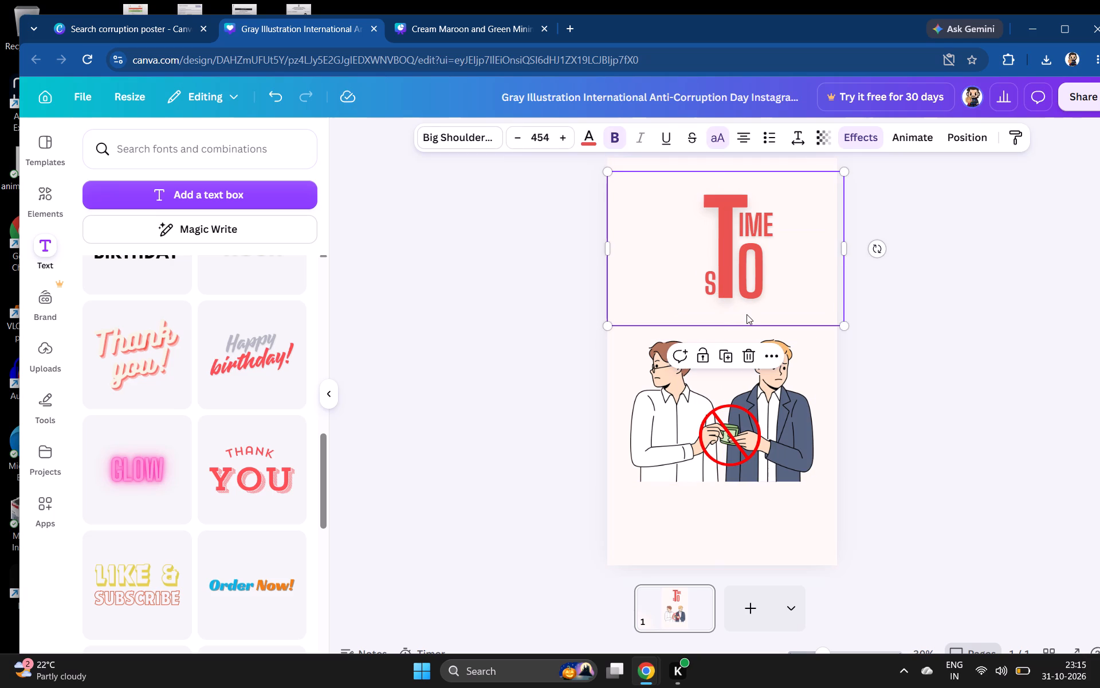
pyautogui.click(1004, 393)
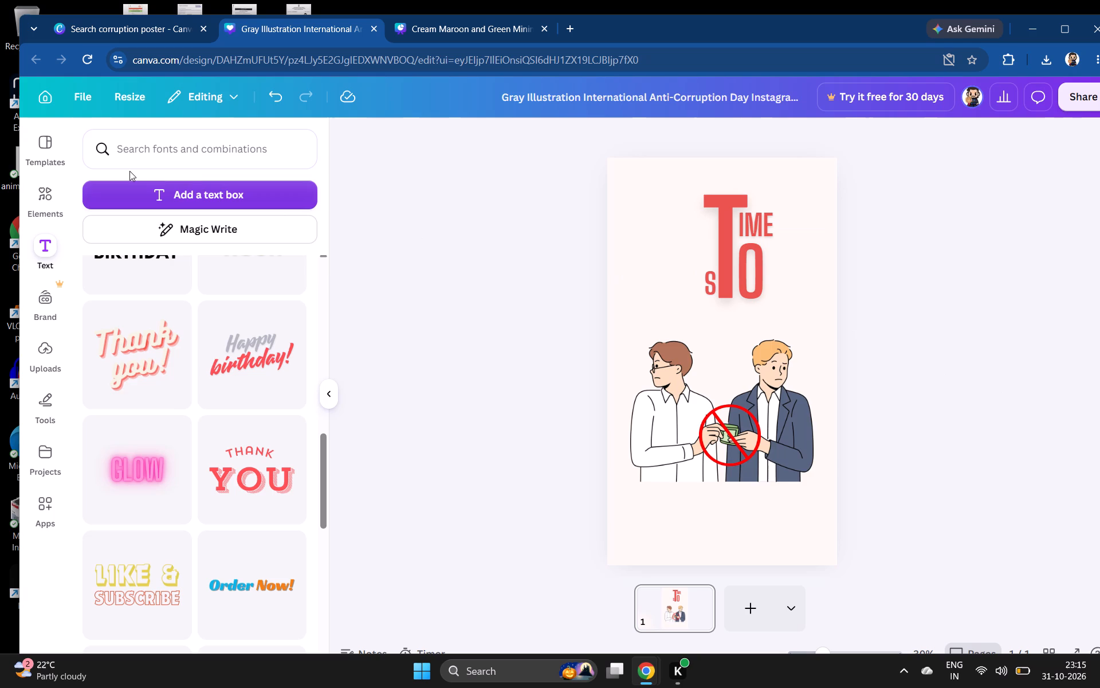
# Add the pink neon GLOW text style to the poster and replace its wording with P.
pyautogui.click(179, 193)
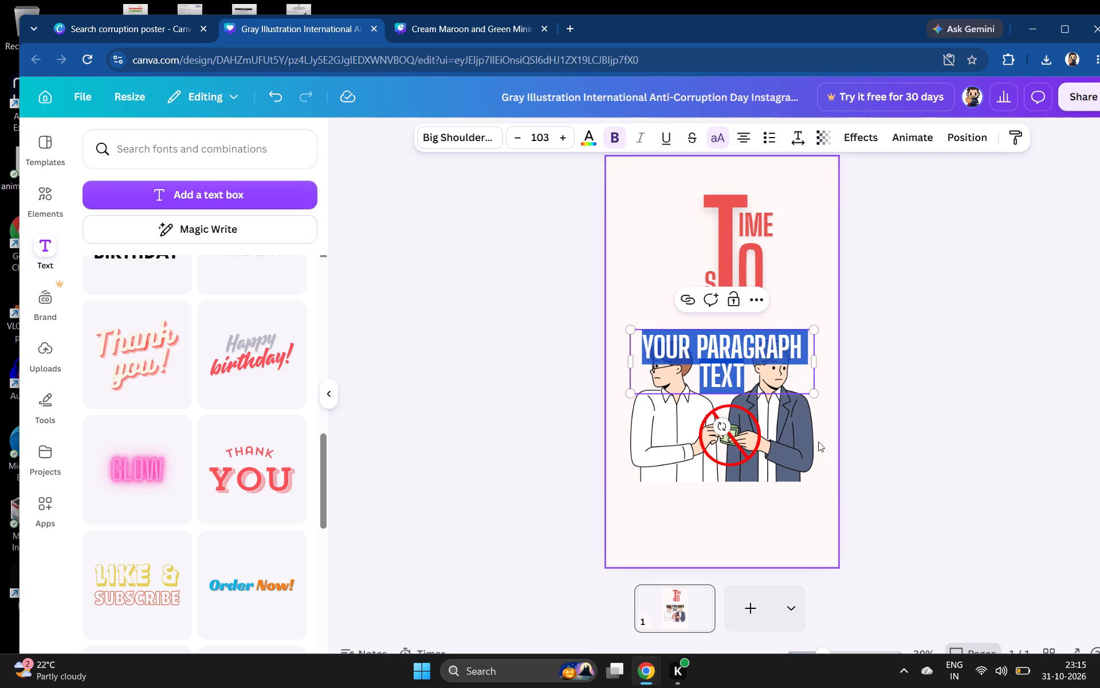
pyautogui.click(272, 107)
pyautogui.doubleClick(139, 471)
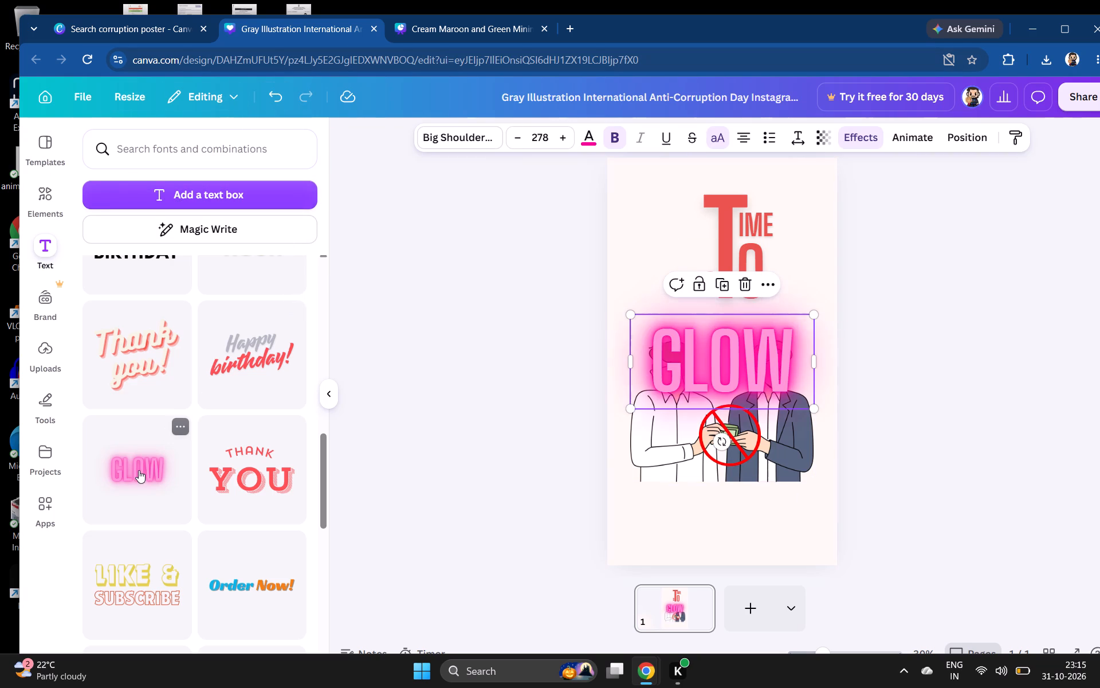
pyautogui.doubleClick(717, 363)
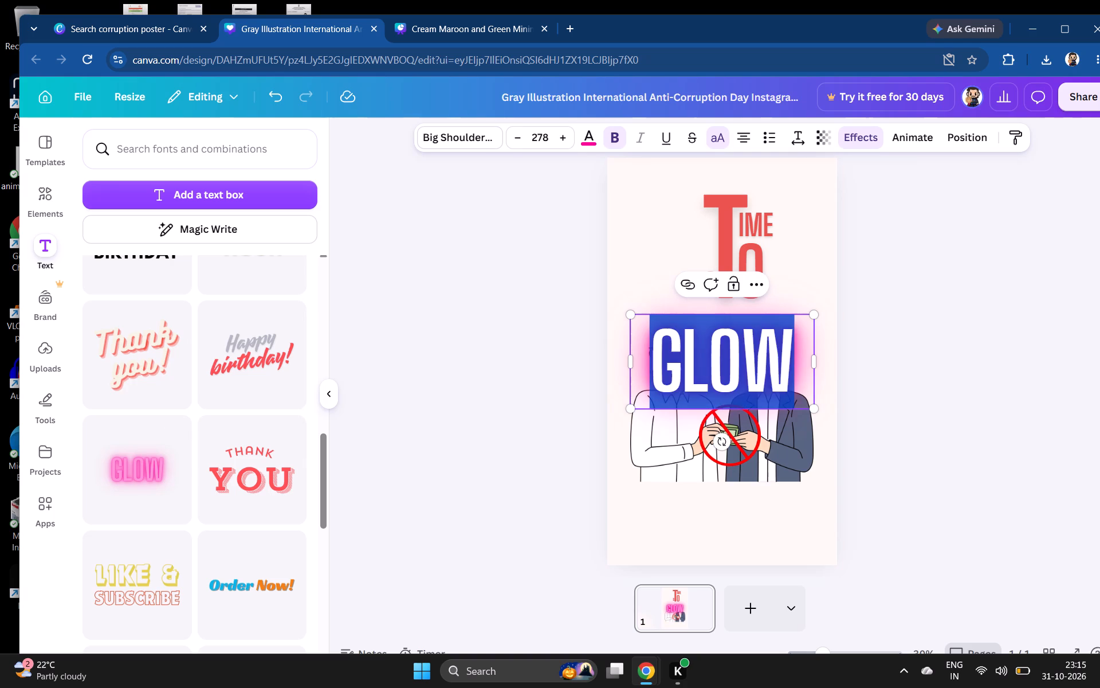
pyautogui.press('BackSpace')
pyautogui.press('p')
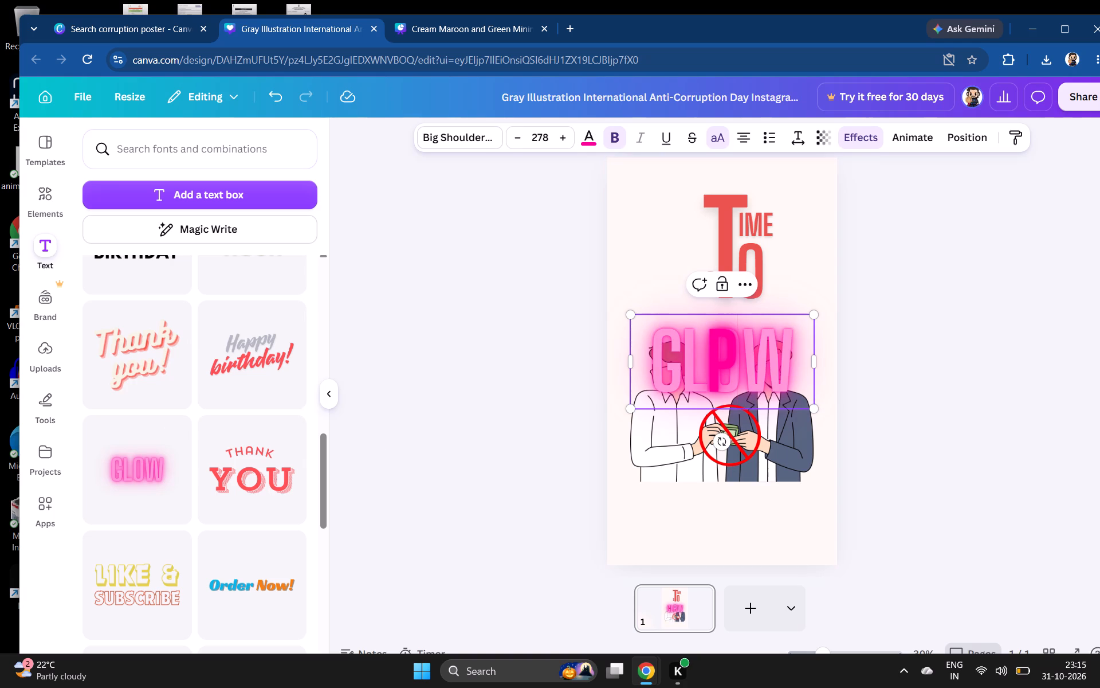
# Shrink the pink P to font size 103.
pyautogui.moveTo(706, 373); pyautogui.dragTo(722, 369)
pyautogui.moveTo(712, 358); pyautogui.dragTo(727, 360)
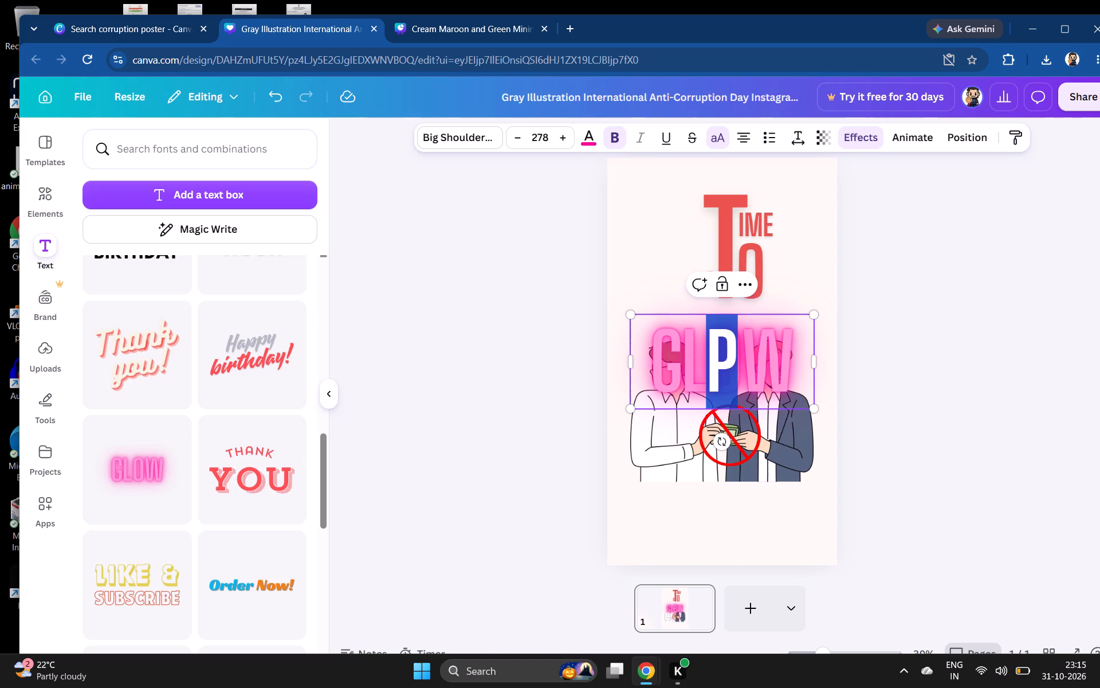
pyautogui.moveTo(727, 360); pyautogui.dragTo(733, 361)
pyautogui.moveTo(816, 415); pyautogui.dragTo(803, 408)
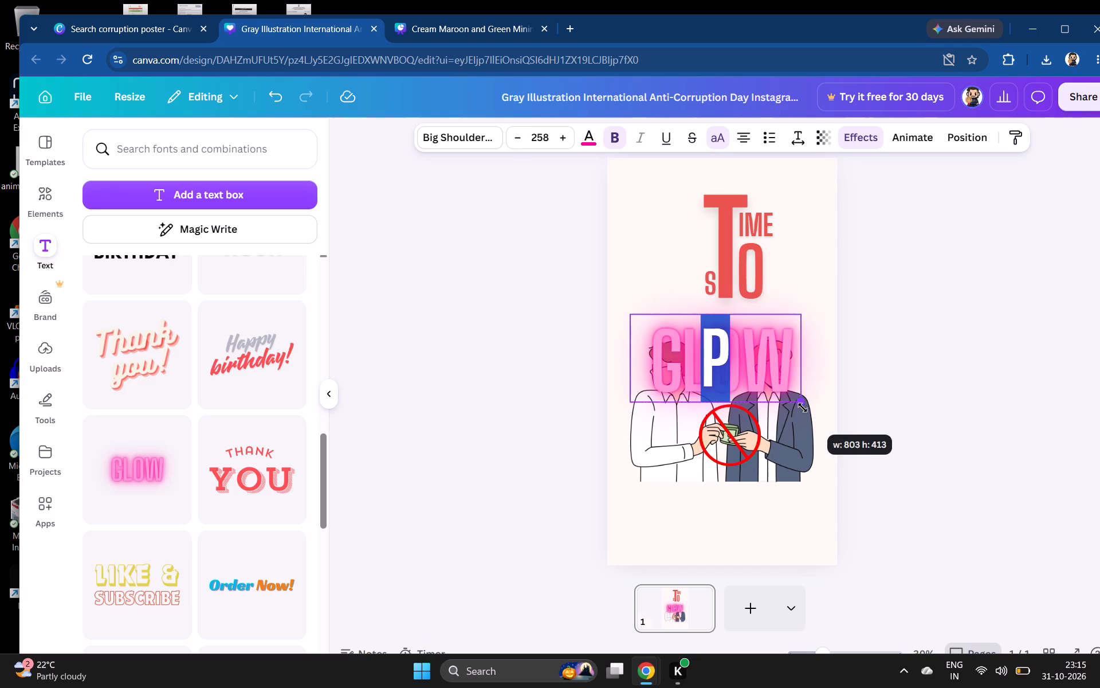
pyautogui.moveTo(803, 408); pyautogui.dragTo(697, 359)
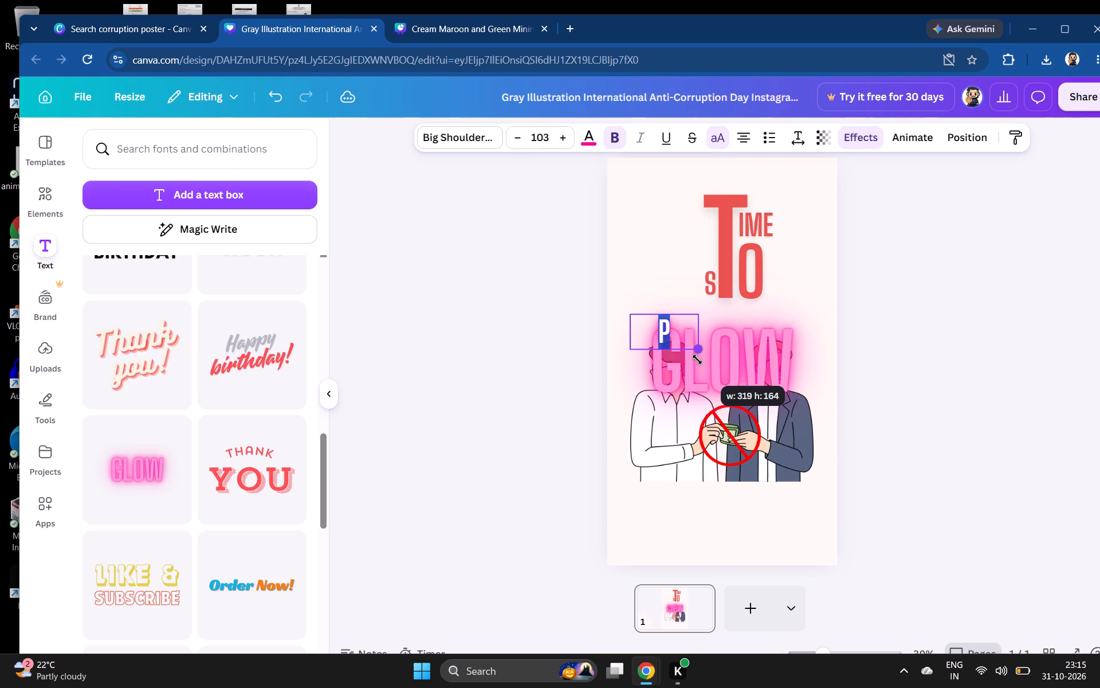
pyautogui.moveTo(697, 359); pyautogui.dragTo(700, 359)
pyautogui.moveTo(666, 338); pyautogui.dragTo(669, 337)
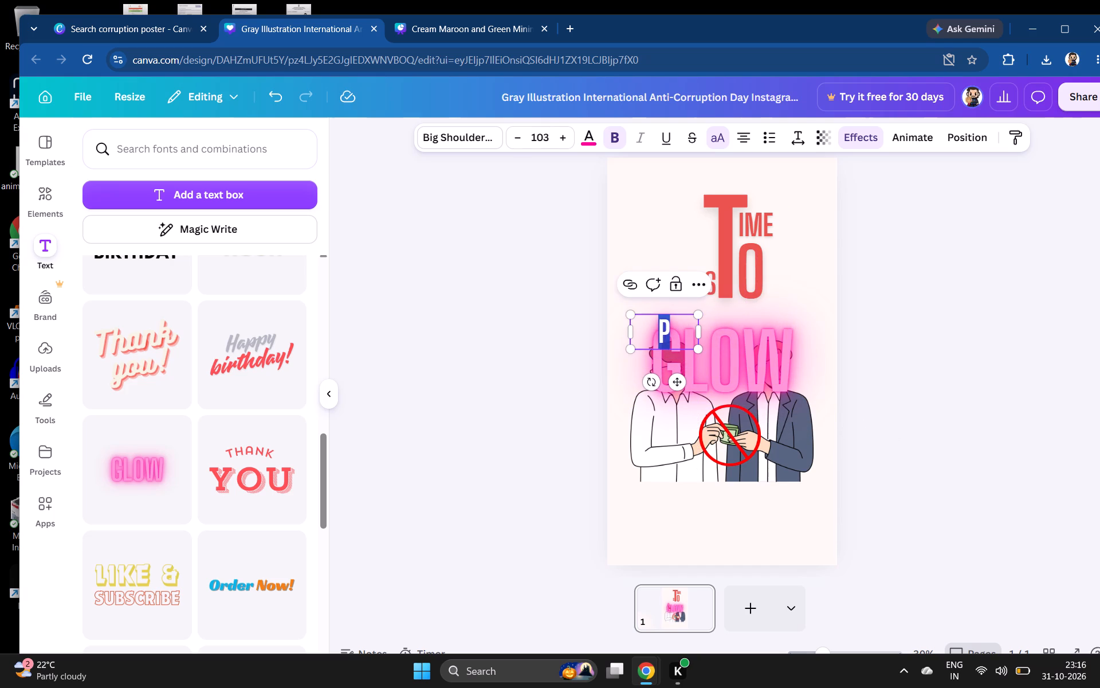
pyautogui.moveTo(669, 337); pyautogui.dragTo(671, 336)
# Move the pink P just beside the large O, level with the red S, so the lower row spells STOP.
pyautogui.click(641, 226)
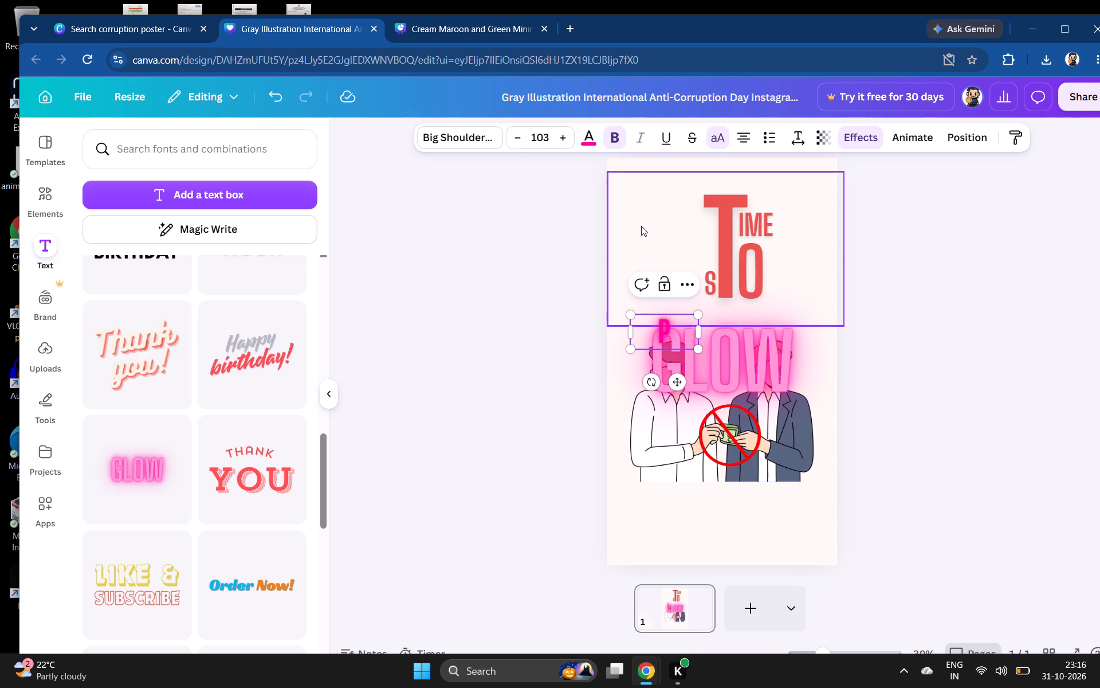
pyautogui.click(658, 325)
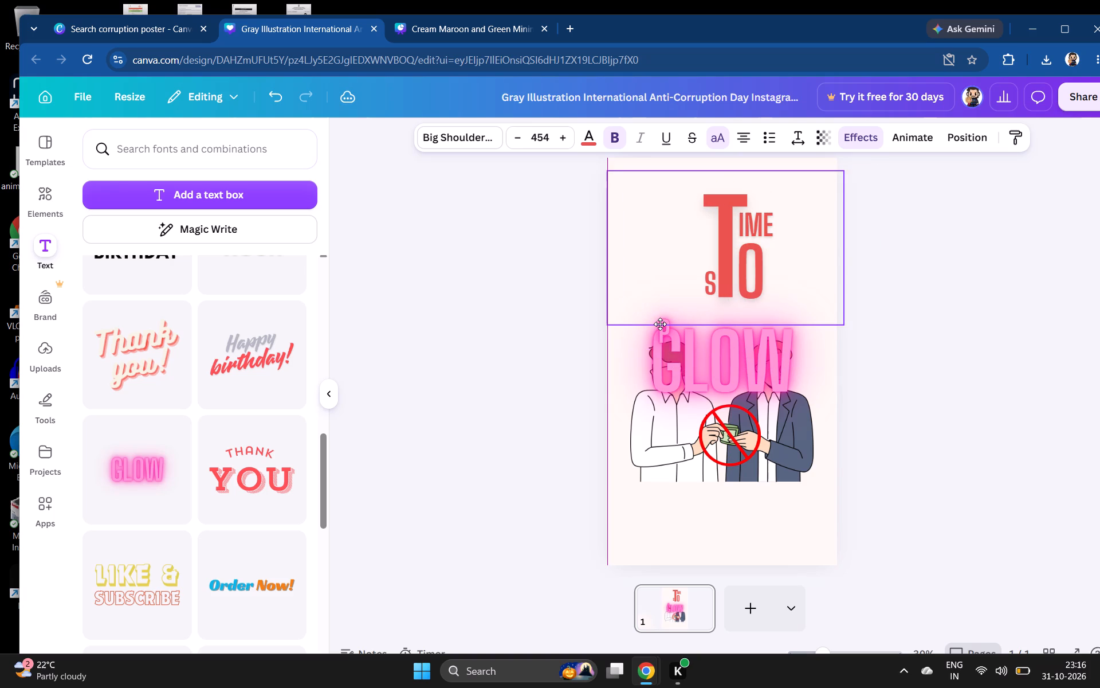
pyautogui.moveTo(673, 334); pyautogui.dragTo(783, 291)
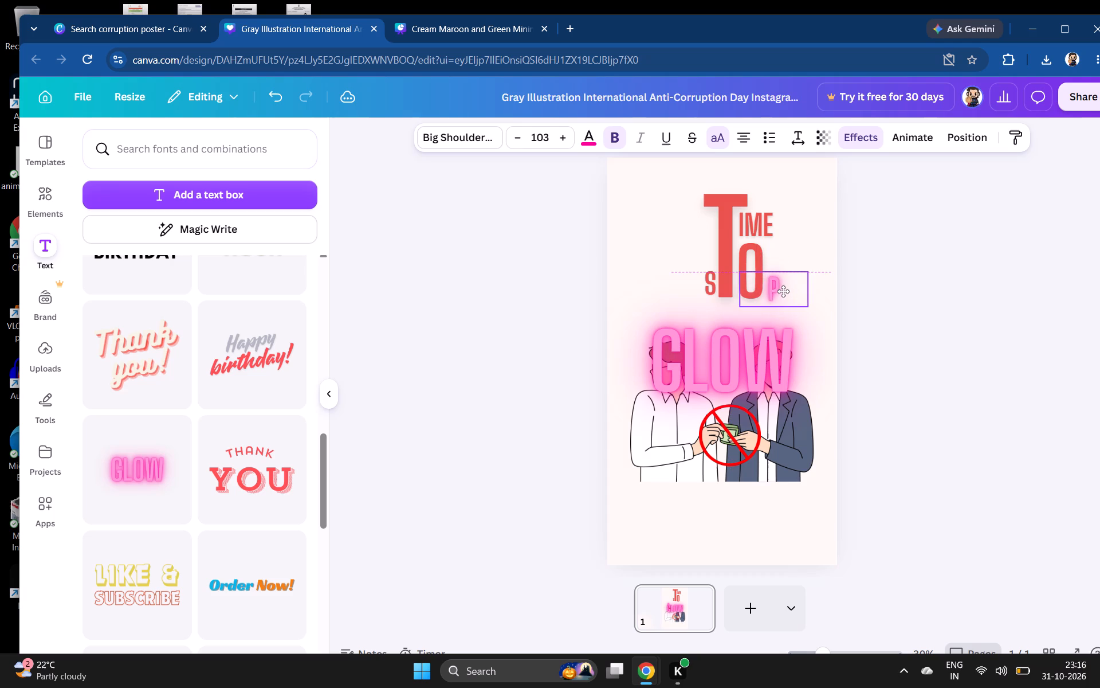
pyautogui.moveTo(783, 291); pyautogui.dragTo(785, 287)
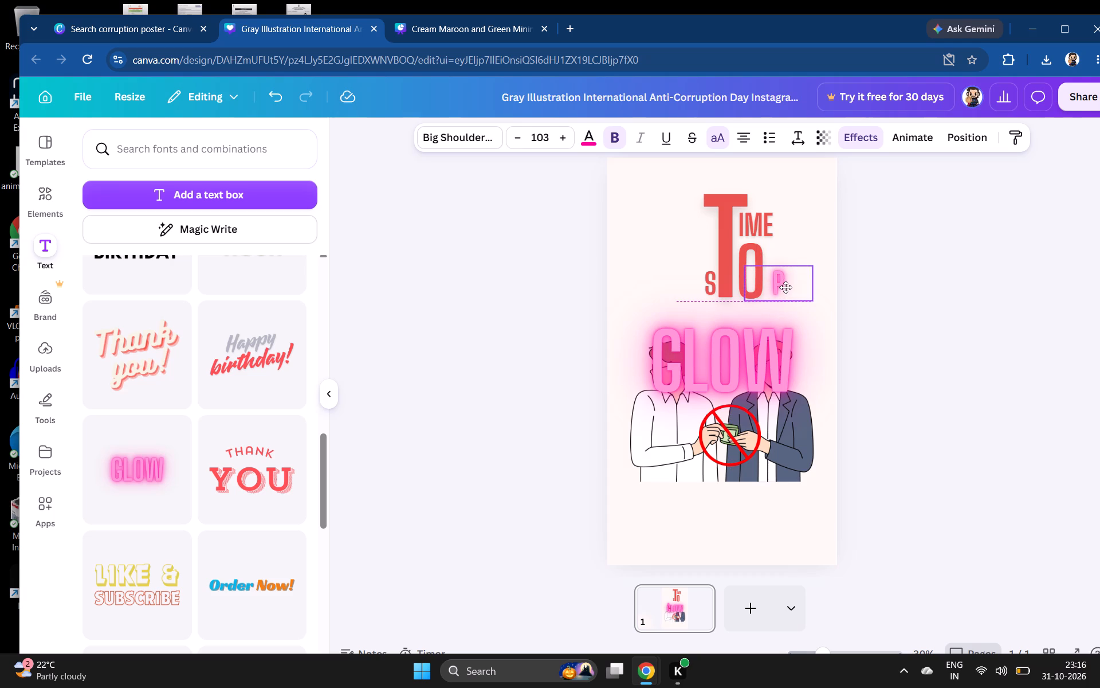
pyautogui.moveTo(785, 287); pyautogui.dragTo(772, 287)
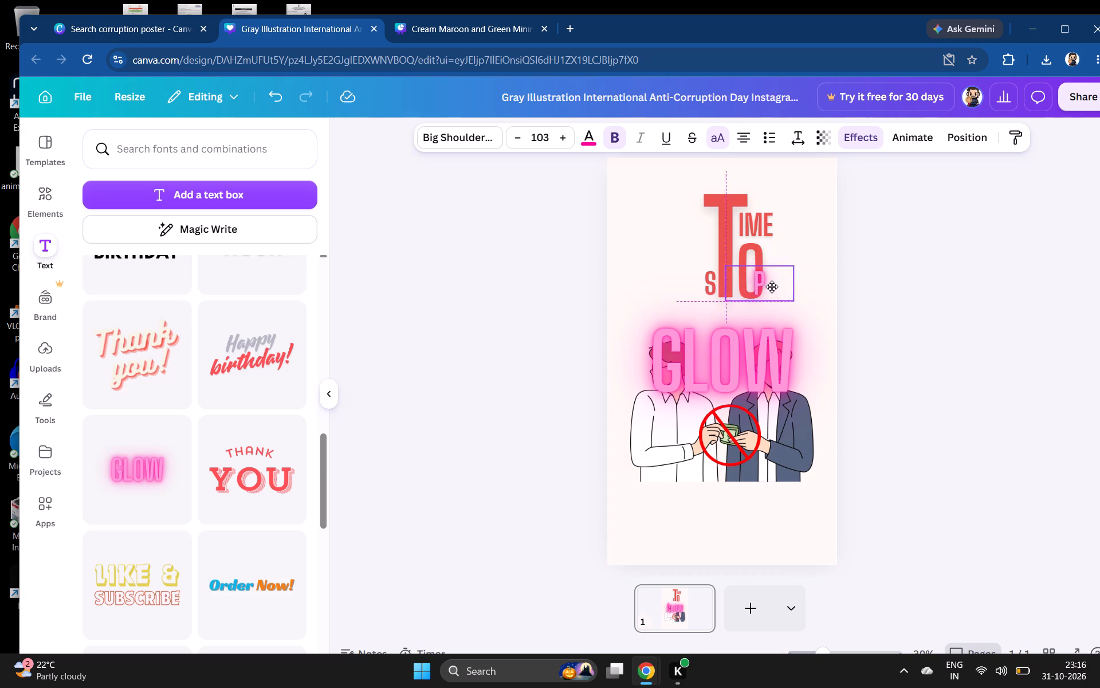
pyautogui.moveTo(772, 287); pyautogui.dragTo(784, 284)
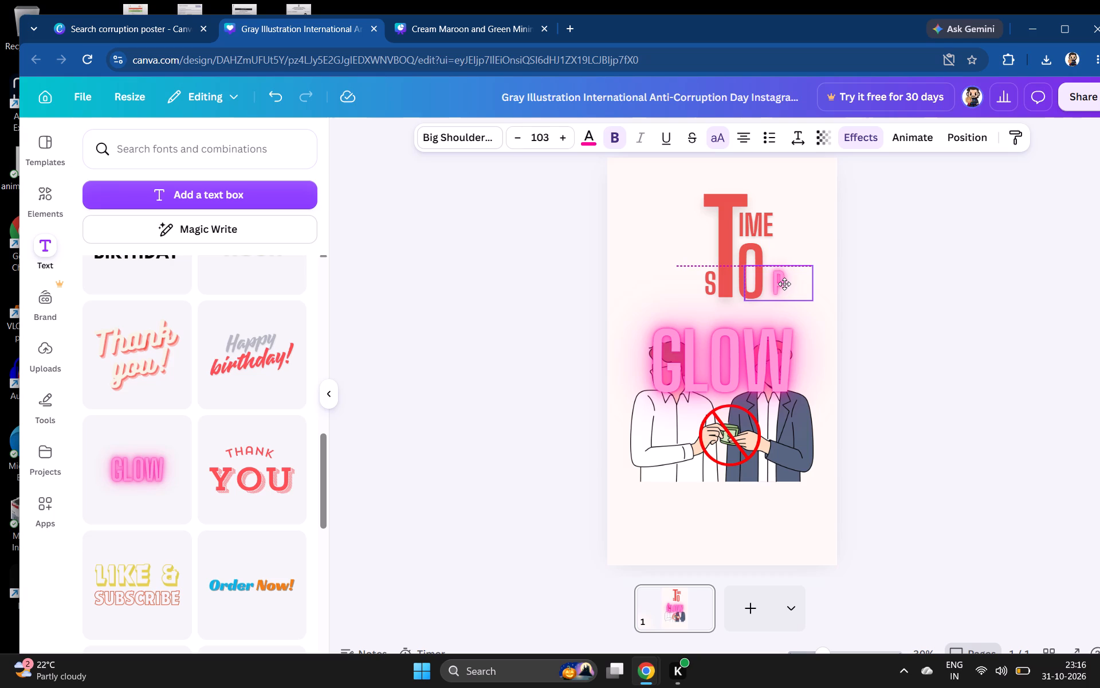
pyautogui.moveTo(784, 284); pyautogui.dragTo(774, 282)
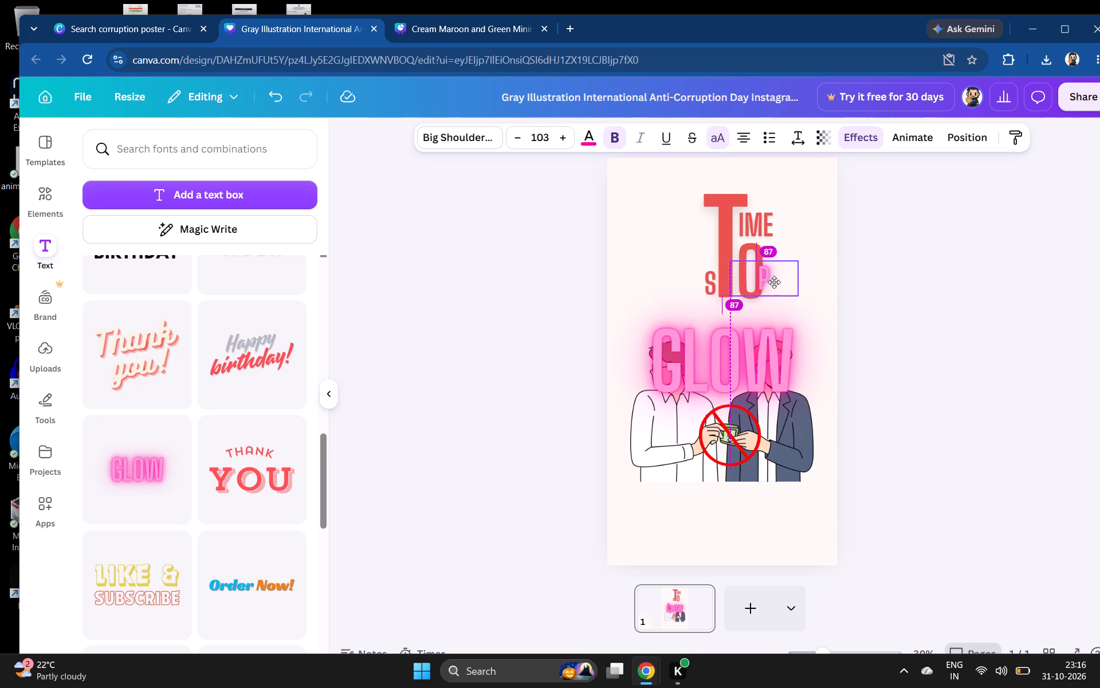
pyautogui.moveTo(774, 282); pyautogui.dragTo(784, 283)
pyautogui.click(866, 287)
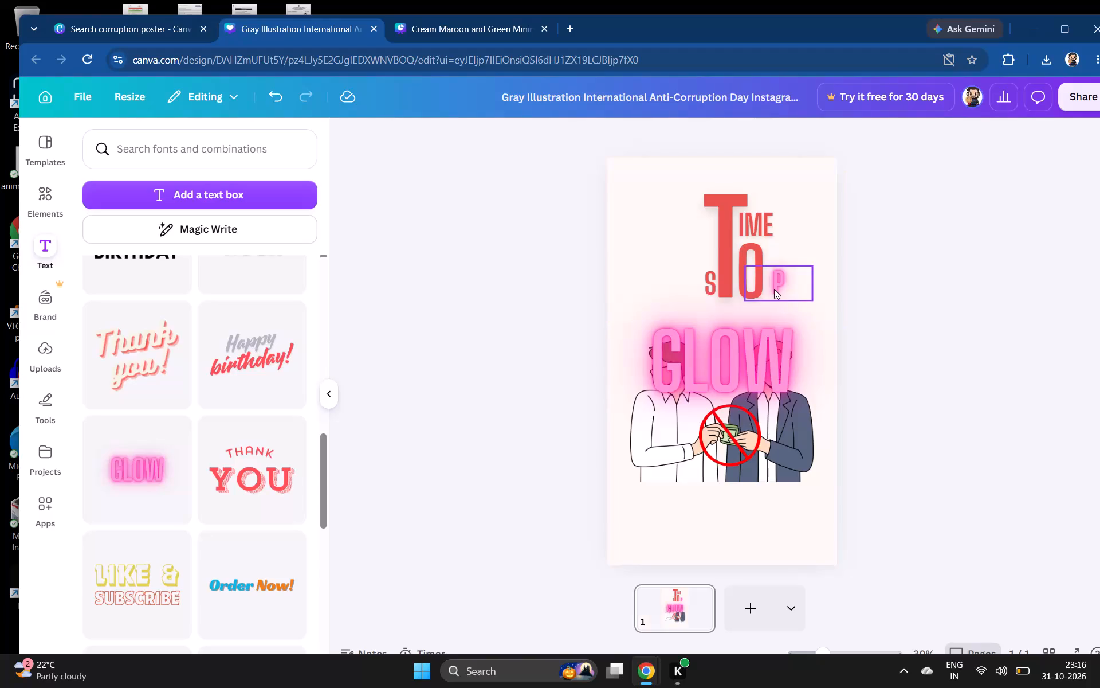
pyautogui.moveTo(773, 287); pyautogui.dragTo(772, 291)
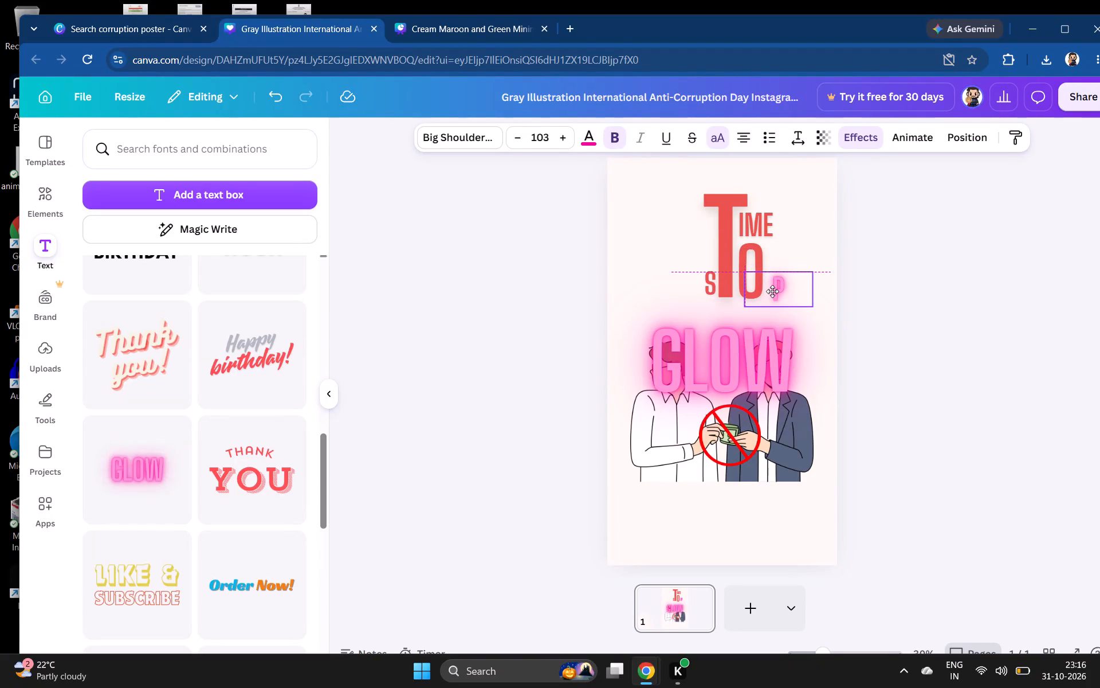
pyautogui.moveTo(772, 291); pyautogui.dragTo(769, 290)
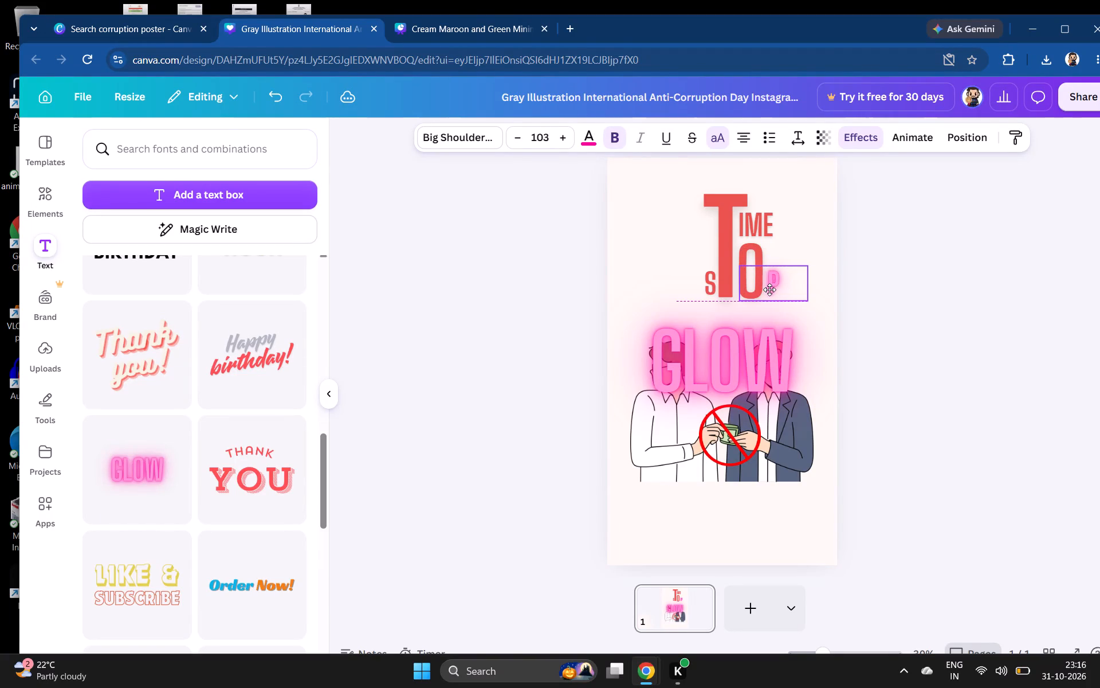
pyautogui.moveTo(769, 290); pyautogui.dragTo(768, 290)
# Fine-tune the pink P's horizontal placement so it sits just clear of the large O, level with the S.
pyautogui.moveTo(768, 290); pyautogui.dragTo(769, 290)
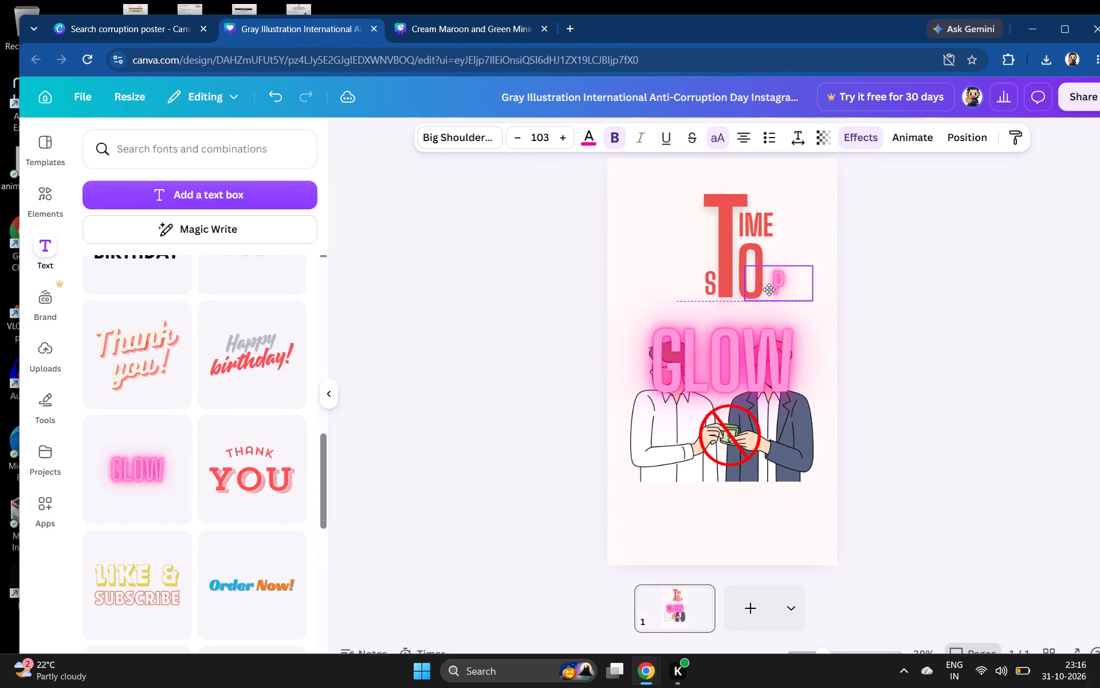
pyautogui.moveTo(769, 290); pyautogui.dragTo(768, 290)
pyautogui.click(863, 286)
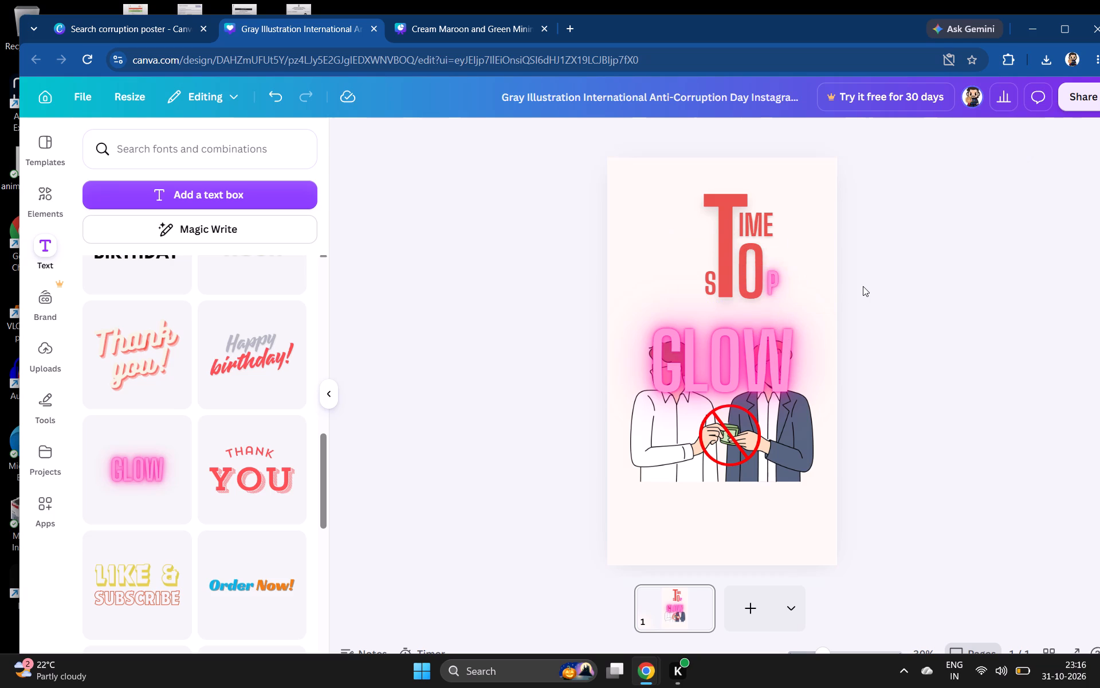
# Delete the leftover pink GLOW text covering the two men.
pyautogui.click(749, 366)
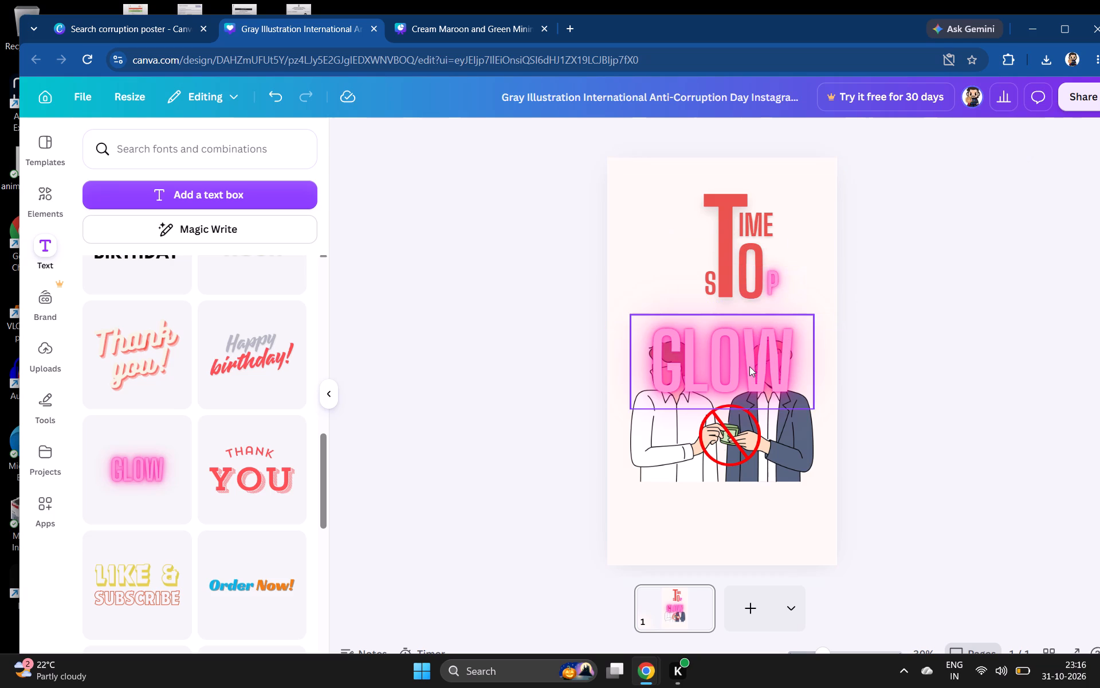
pyautogui.click(747, 278)
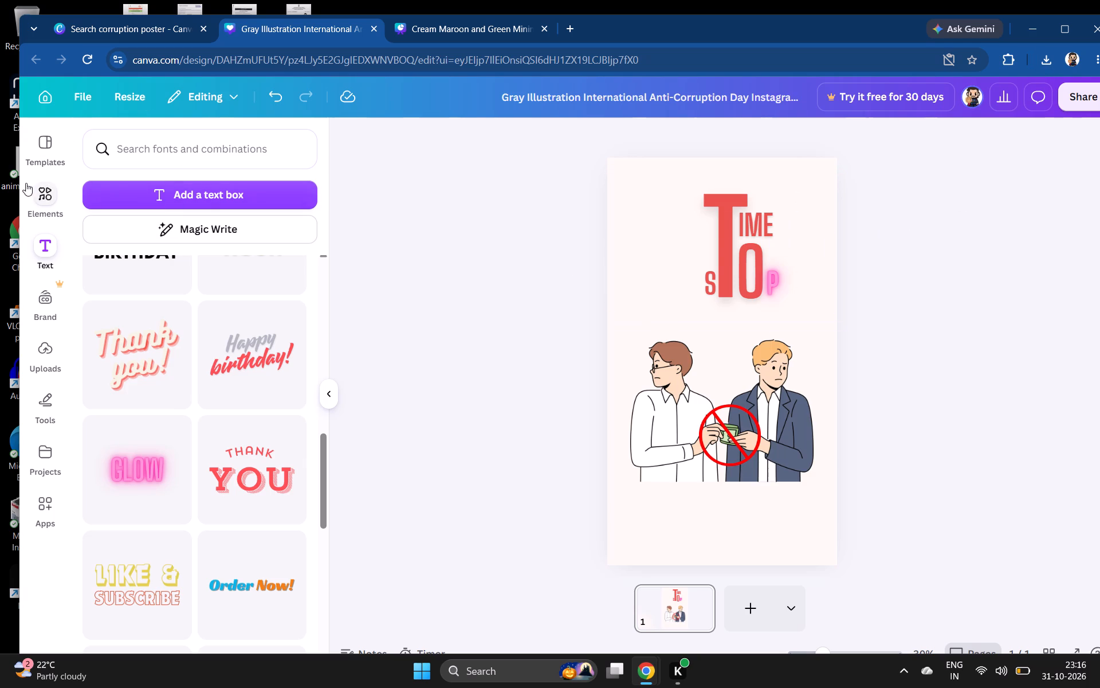
# Recolour the pink P with the red already used in the title lettering.
pyautogui.click(769, 287)
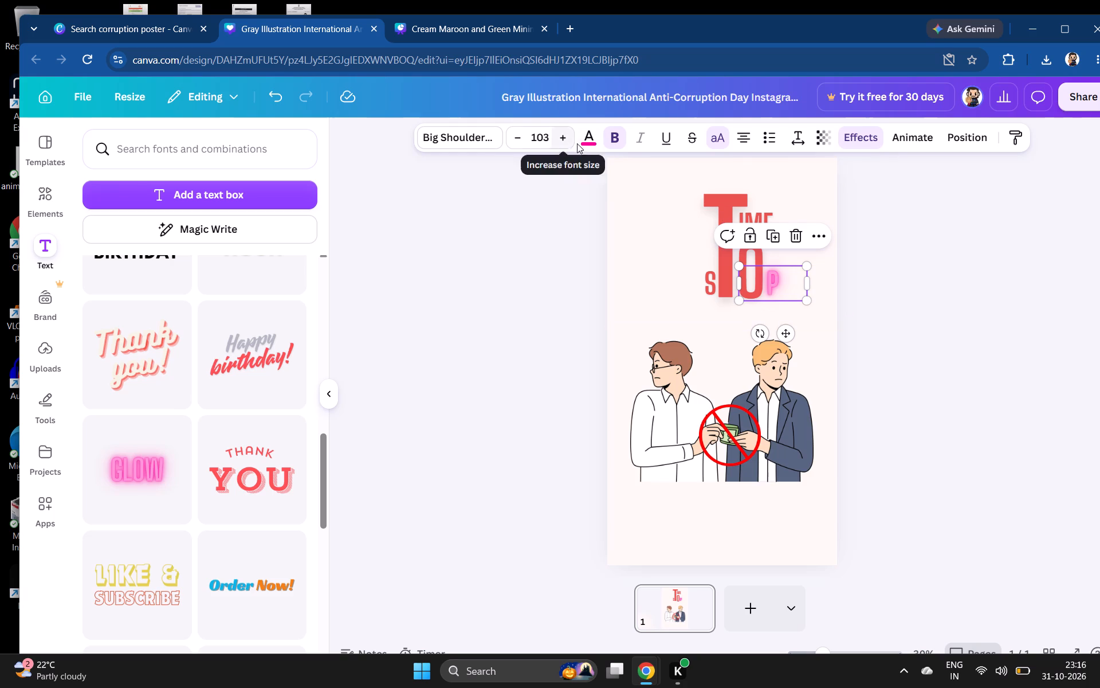
pyautogui.click(587, 140)
pyautogui.click(194, 239)
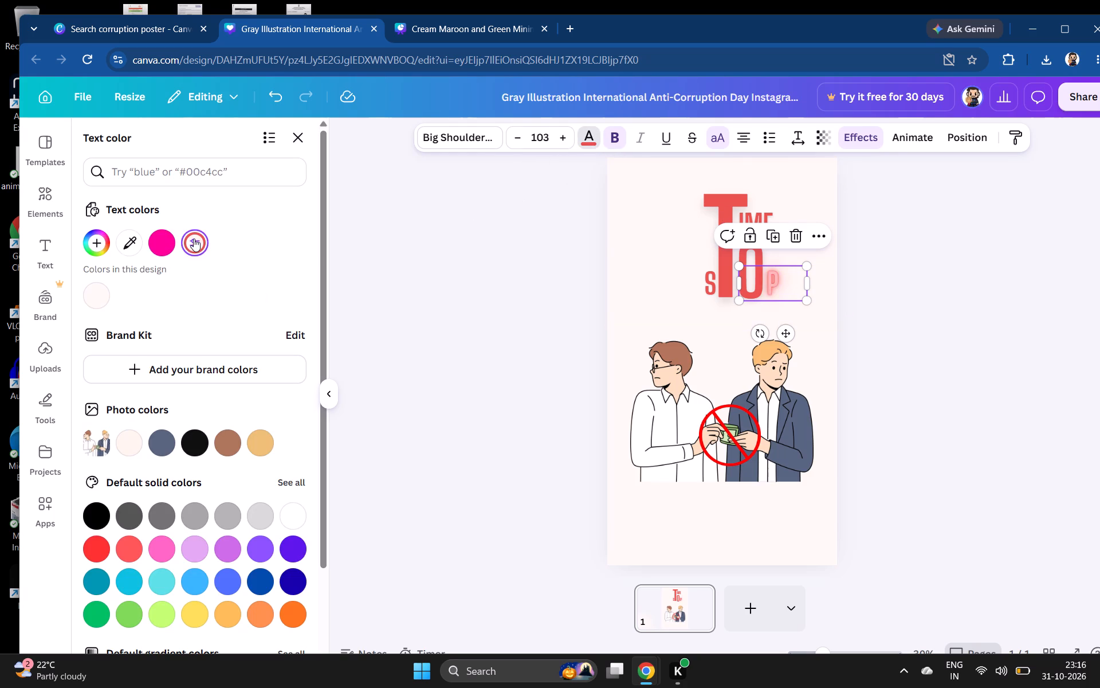
# Apply the Glow text effect to the red P at intensity 27.
pyautogui.click(847, 139)
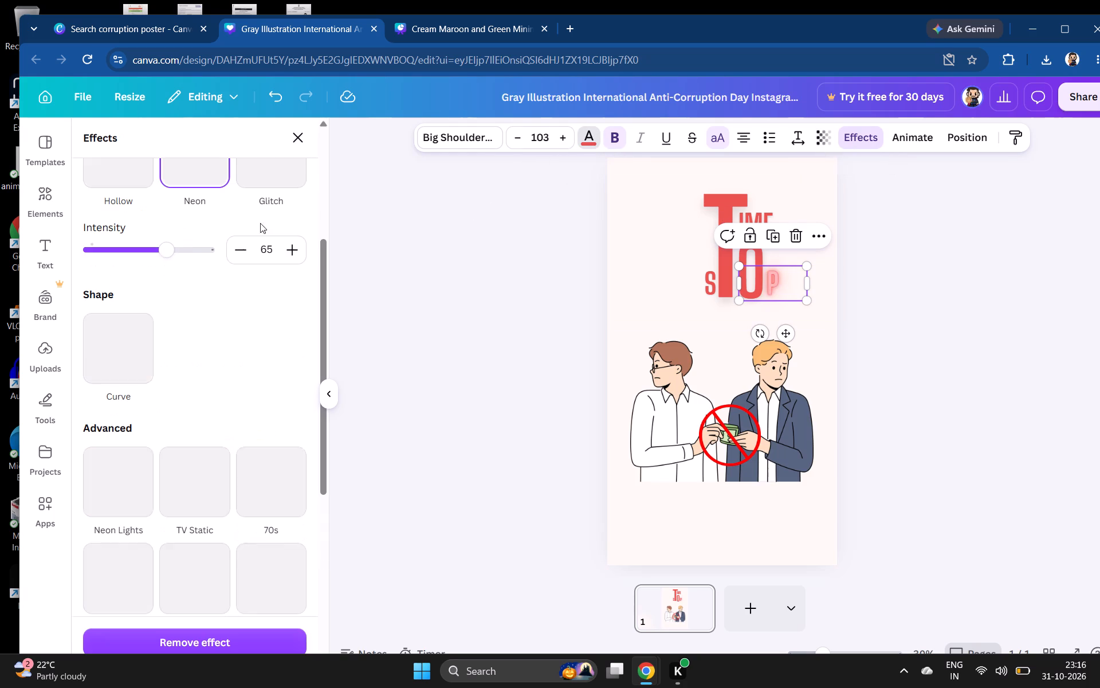
pyautogui.moveTo(168, 249); pyautogui.dragTo(44, 258)
pyautogui.scroll(5, 105, 253)
pyautogui.click(180, 221)
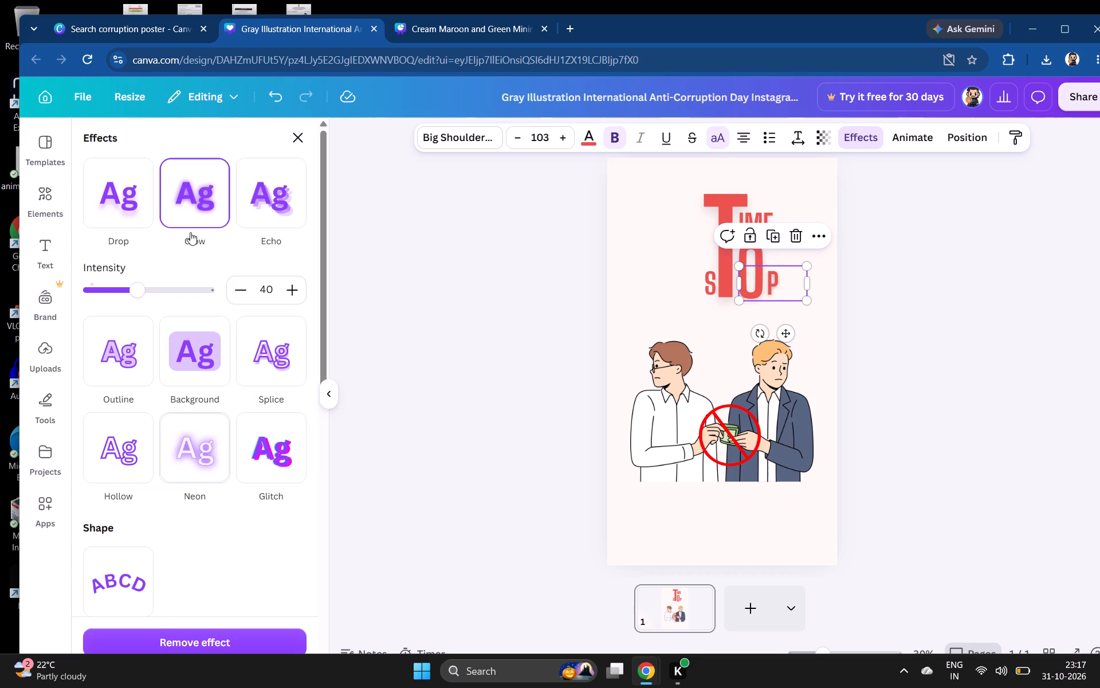
pyautogui.moveTo(137, 290); pyautogui.dragTo(136, 291)
pyautogui.moveTo(136, 291); pyautogui.dragTo(121, 298)
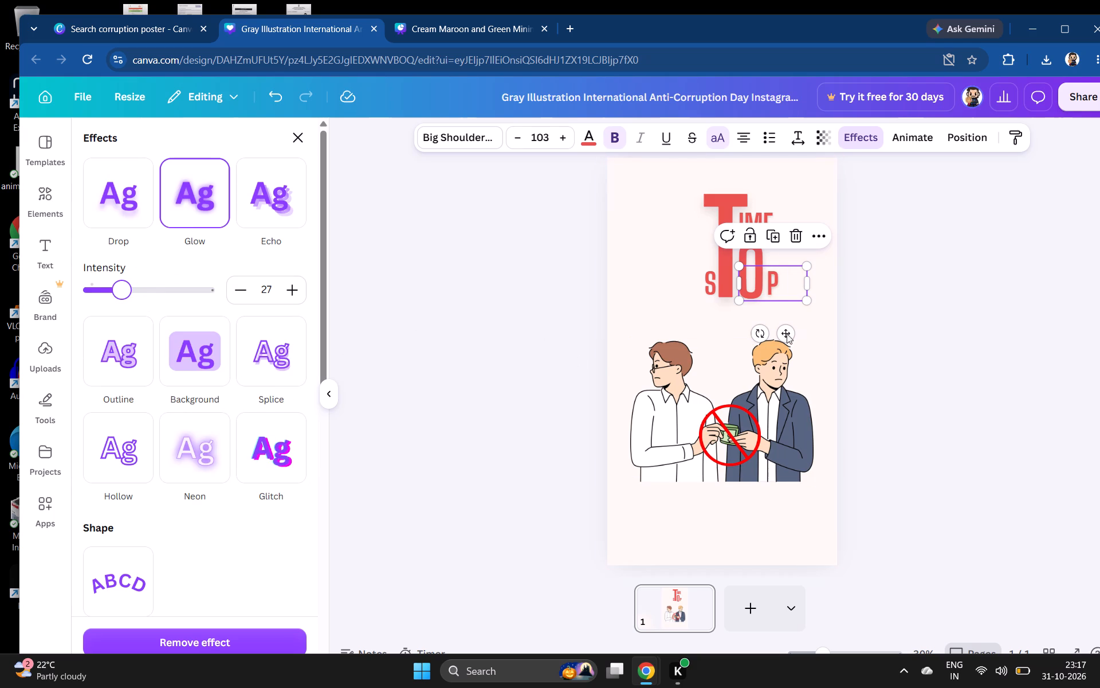
pyautogui.click(893, 321)
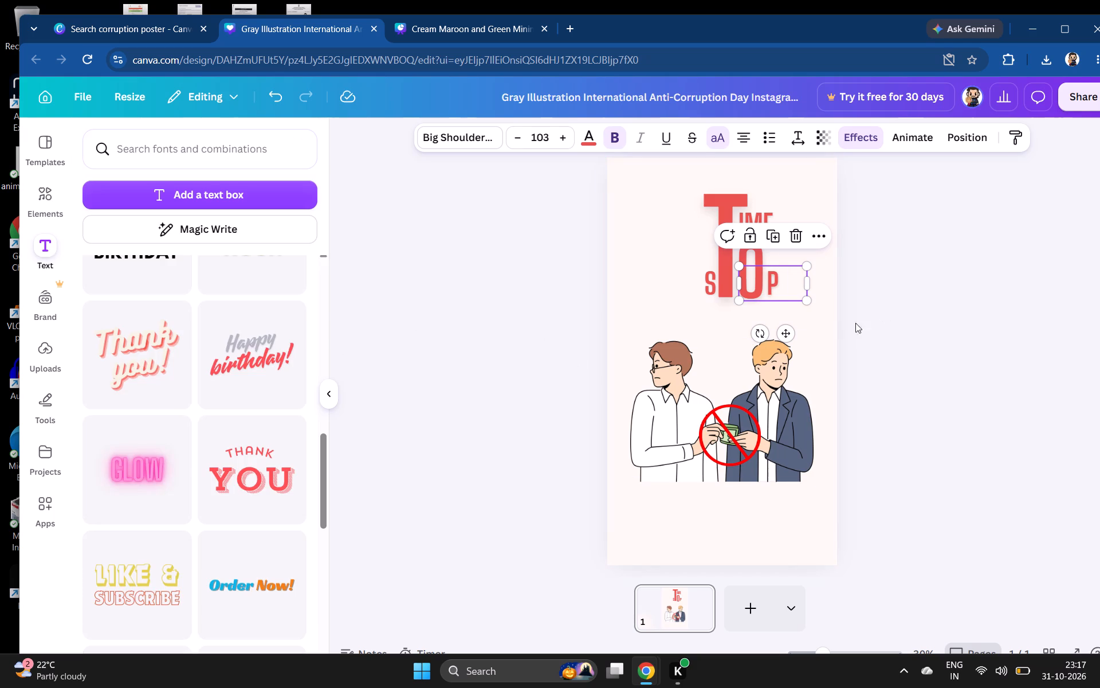
# Shift the red S slightly away from the T's stem, keeping it level with the P.
pyautogui.click(812, 331)
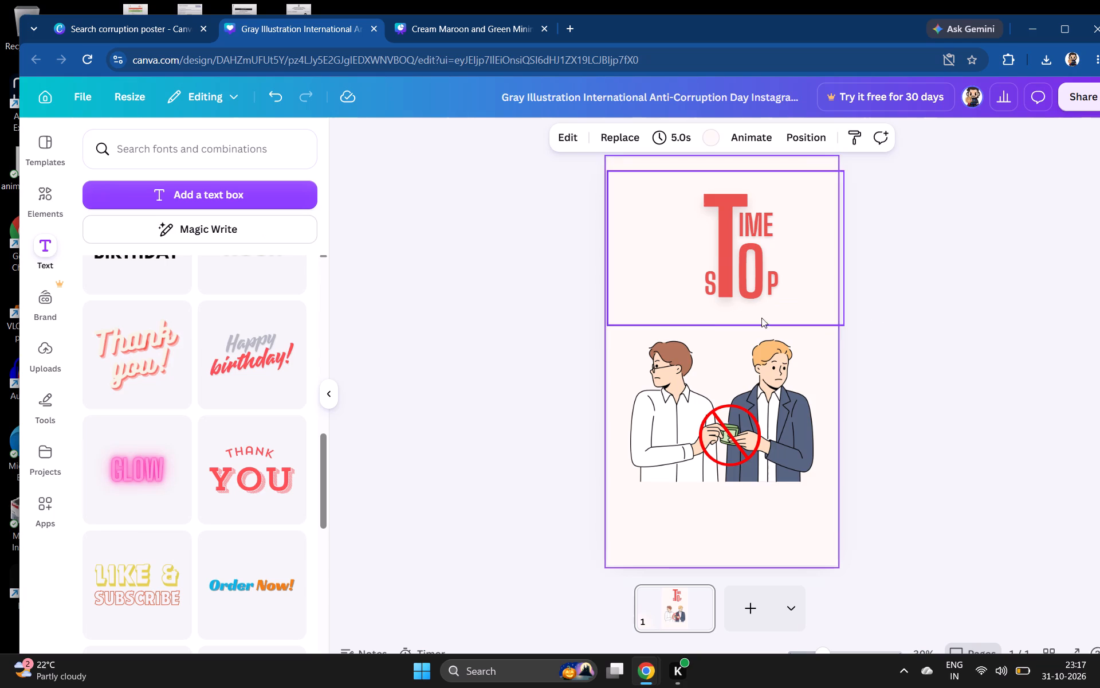
pyautogui.click(747, 272)
pyautogui.click(748, 254)
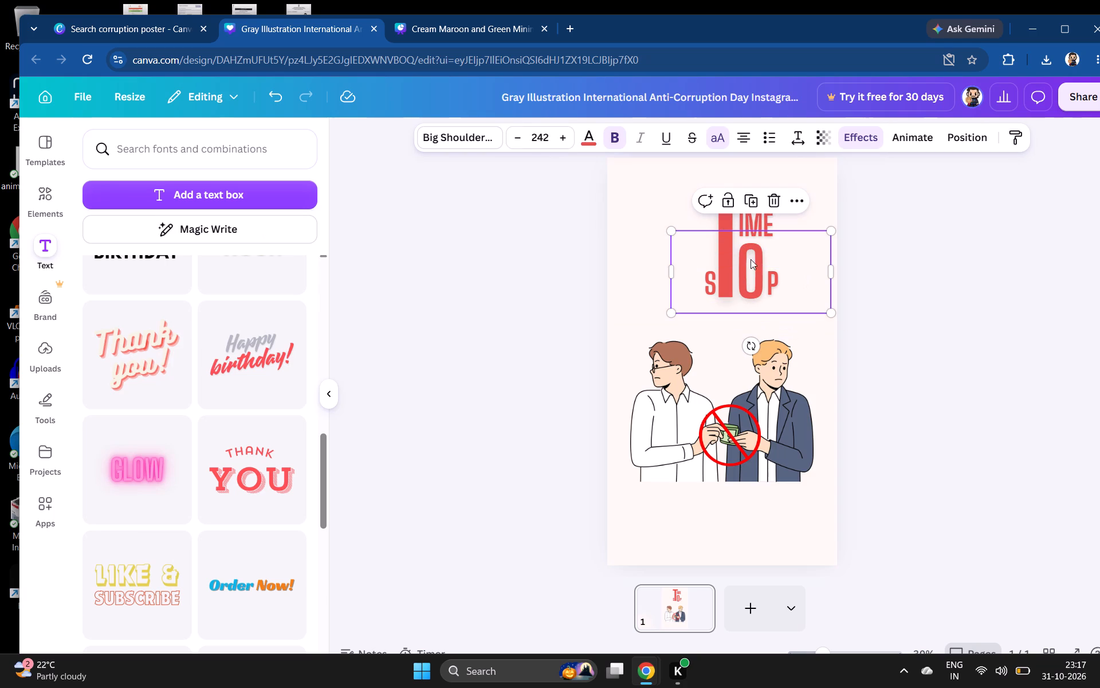
pyautogui.click(755, 282)
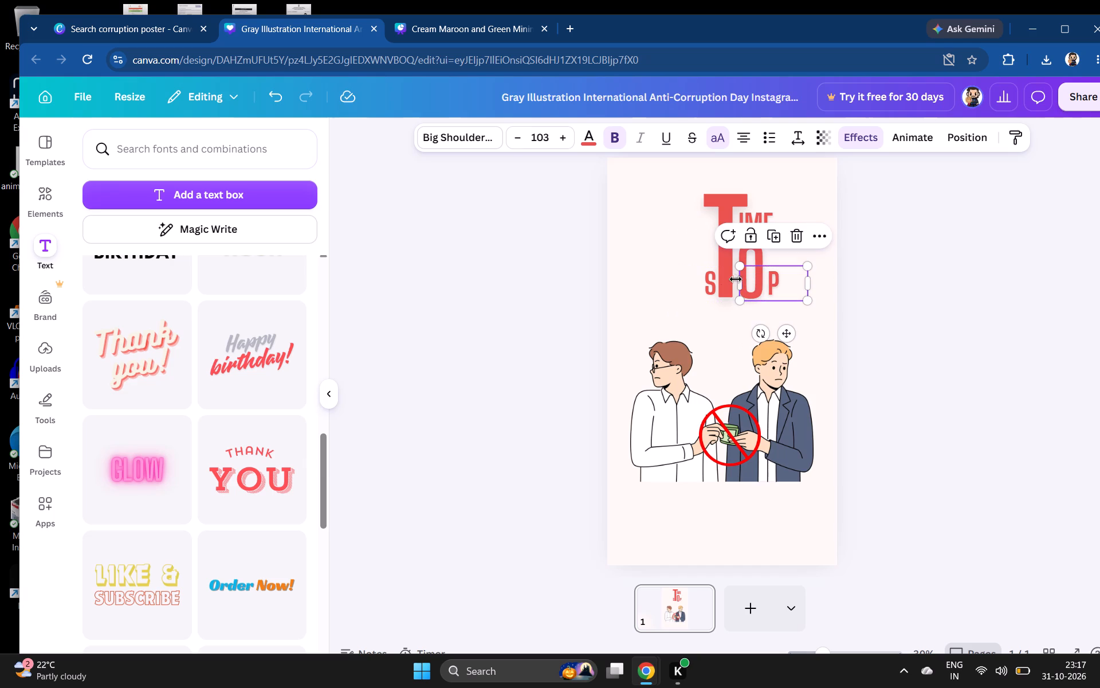
pyautogui.click(682, 205)
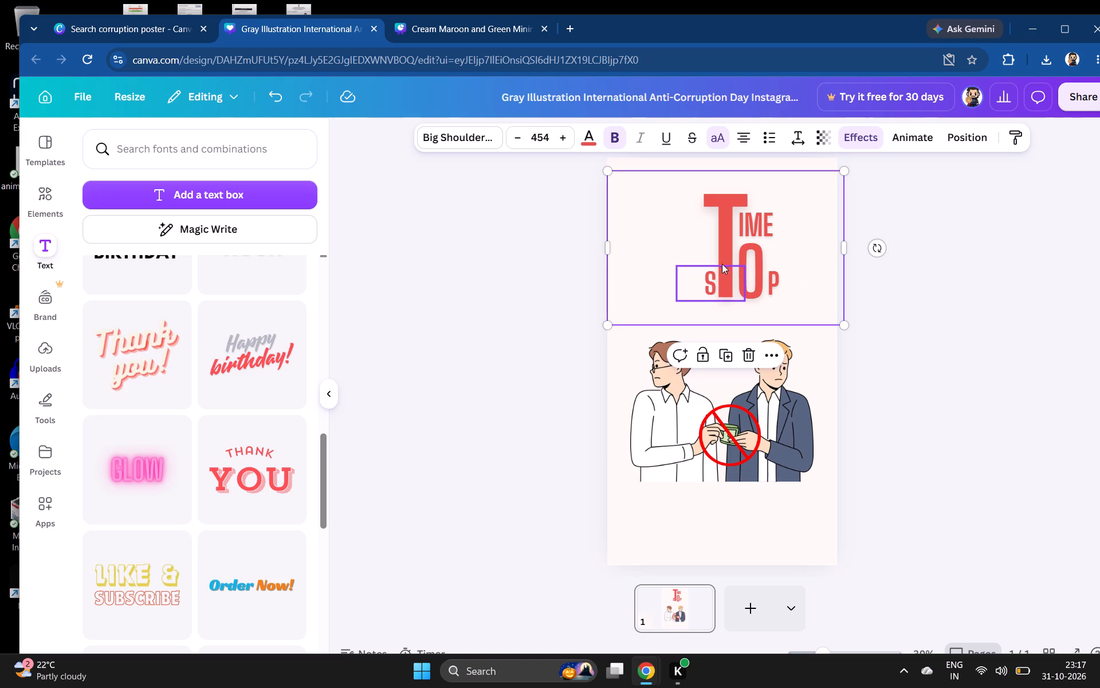
pyautogui.click(714, 284)
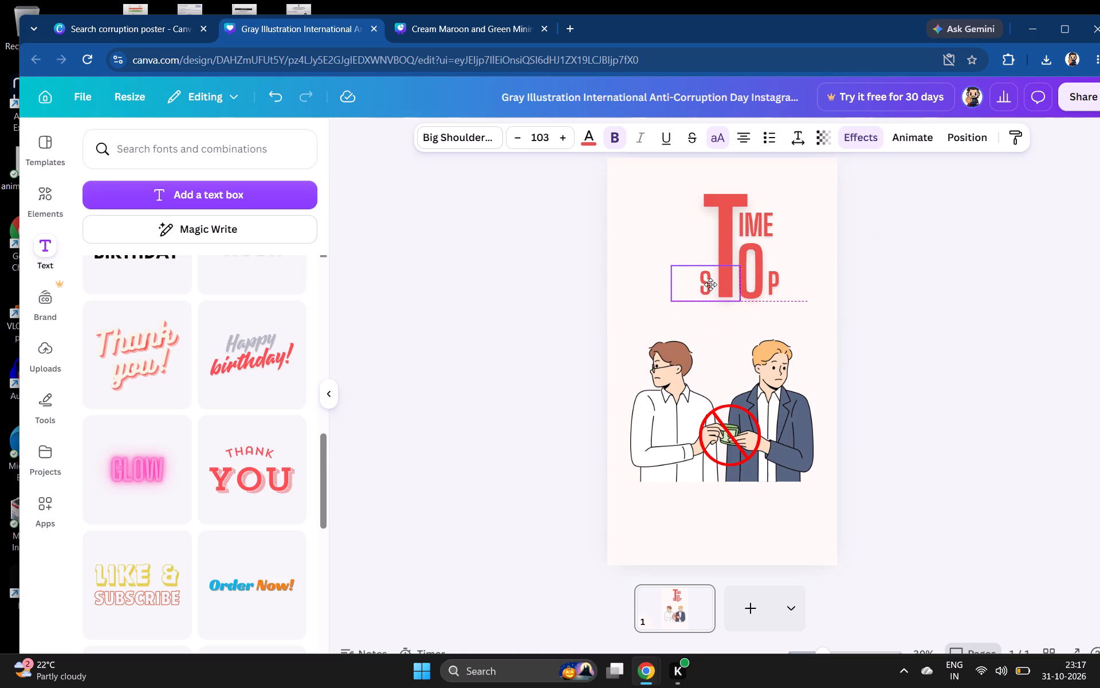
pyautogui.click(858, 314)
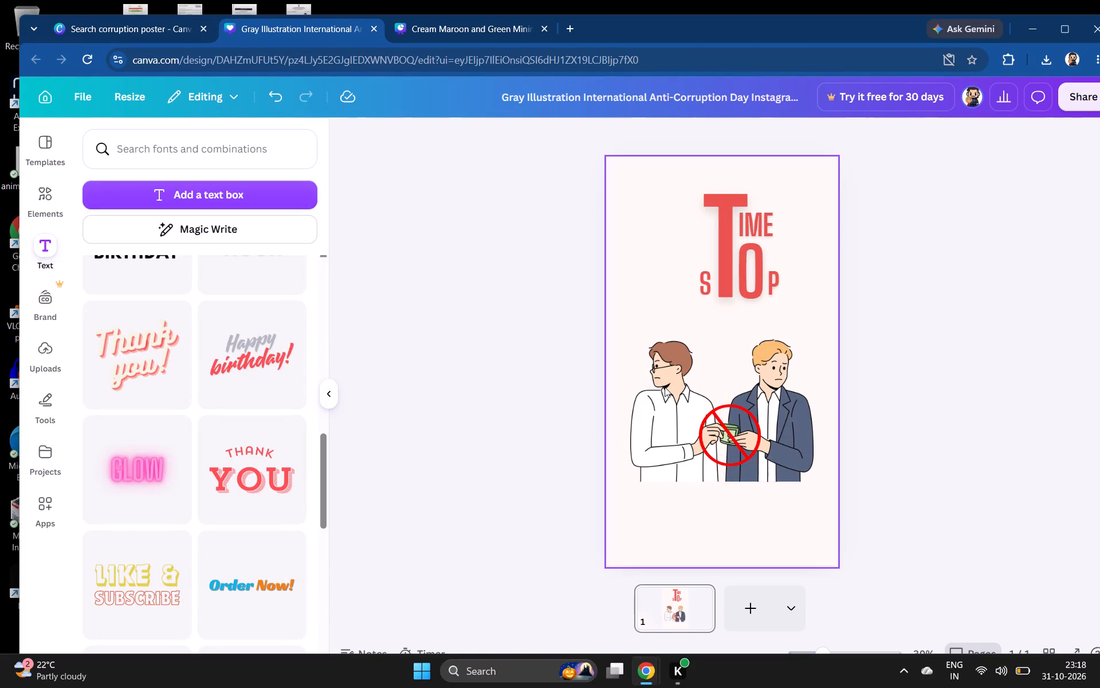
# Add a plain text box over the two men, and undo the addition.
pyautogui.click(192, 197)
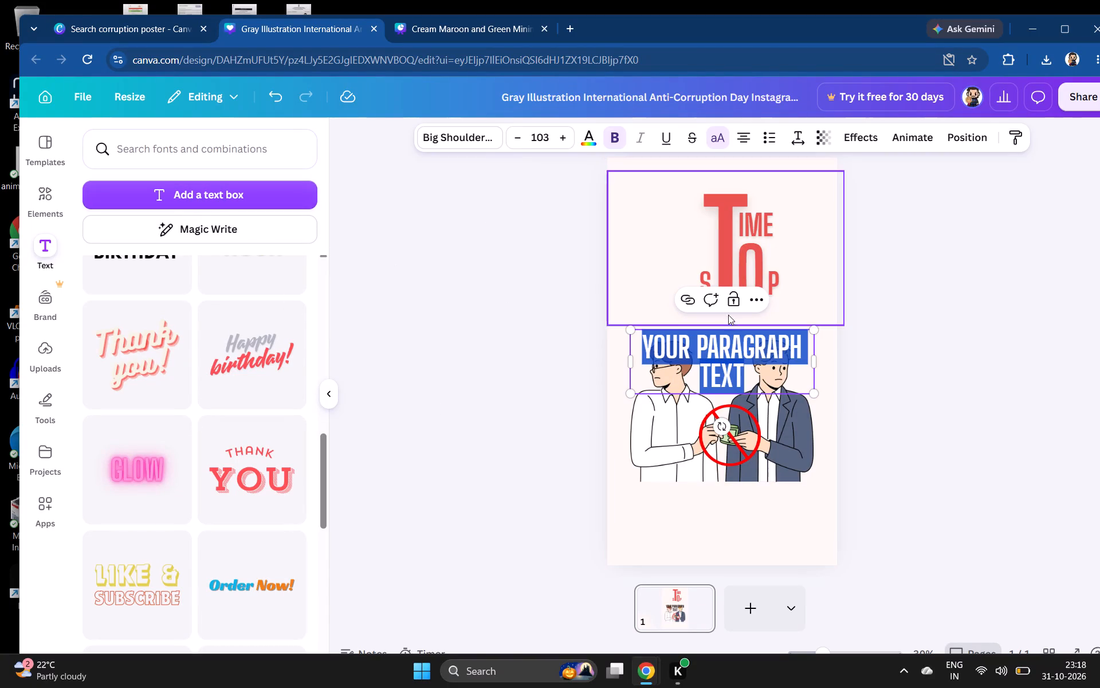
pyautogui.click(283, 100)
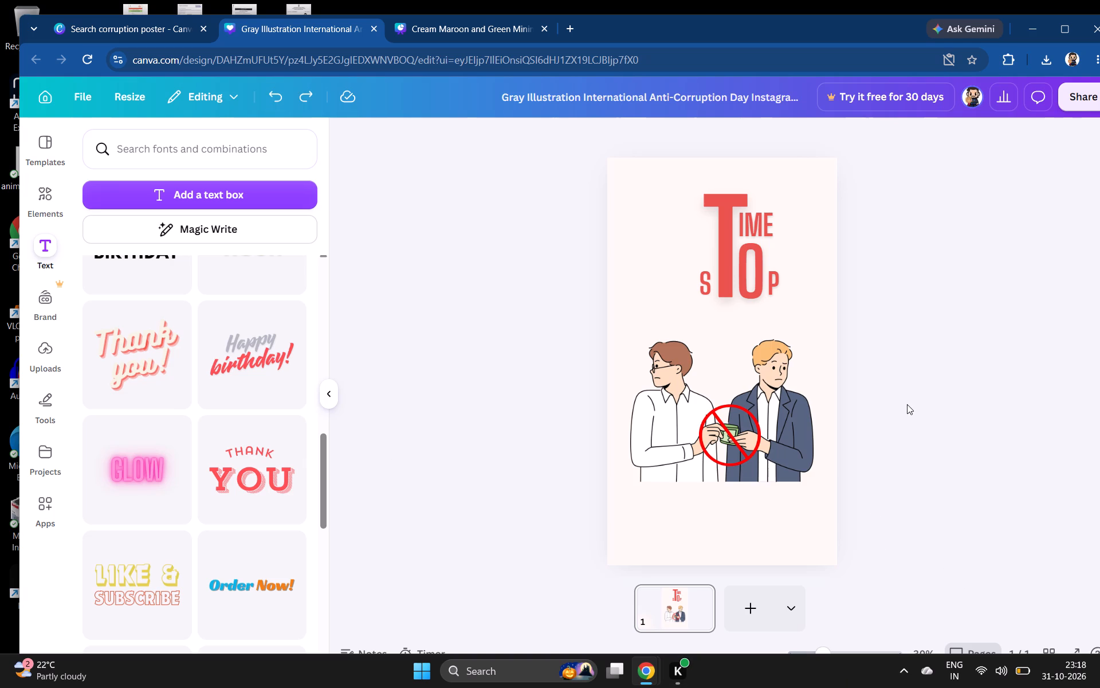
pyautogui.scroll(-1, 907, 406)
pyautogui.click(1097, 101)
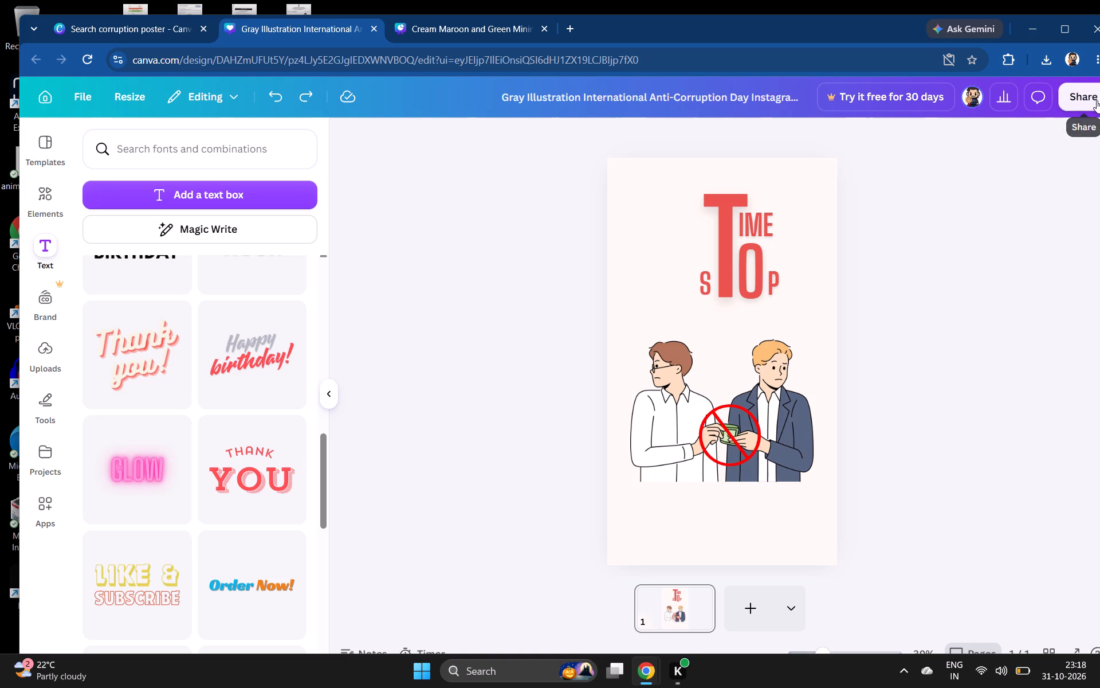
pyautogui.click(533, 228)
# Add the black Happy BIRTHDAY font combination to the poster and remove its duplicate copy.
pyautogui.scroll(4, 143, 370)
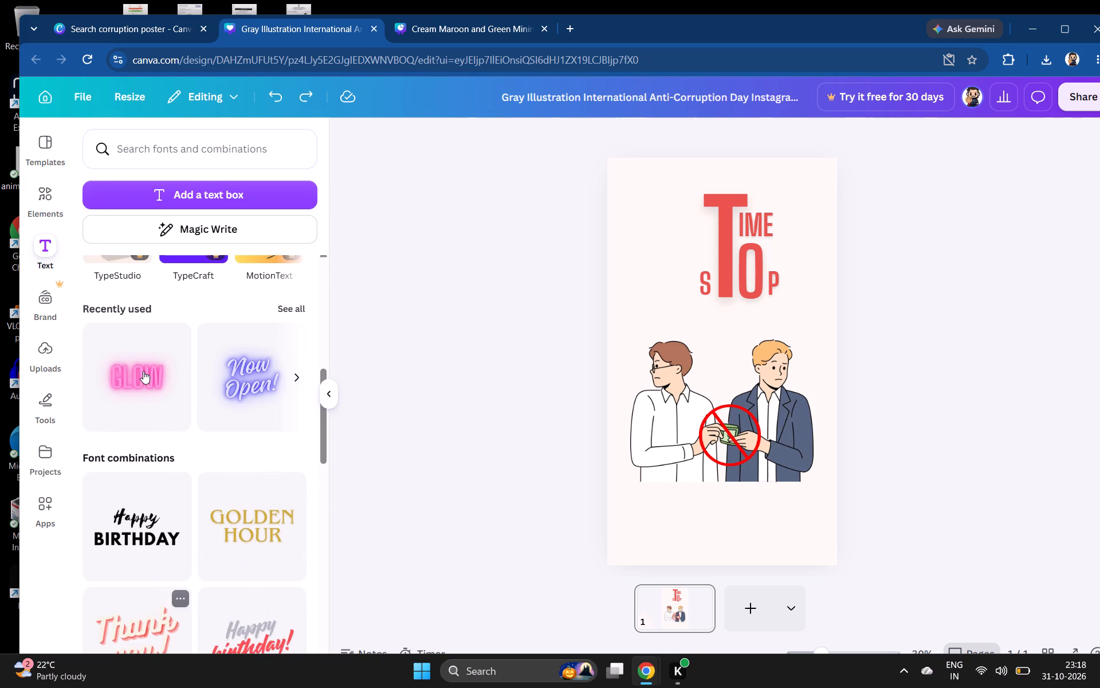
pyautogui.scroll(-4, 143, 371)
pyautogui.scroll(1, 143, 371)
pyautogui.doubleClick(139, 339)
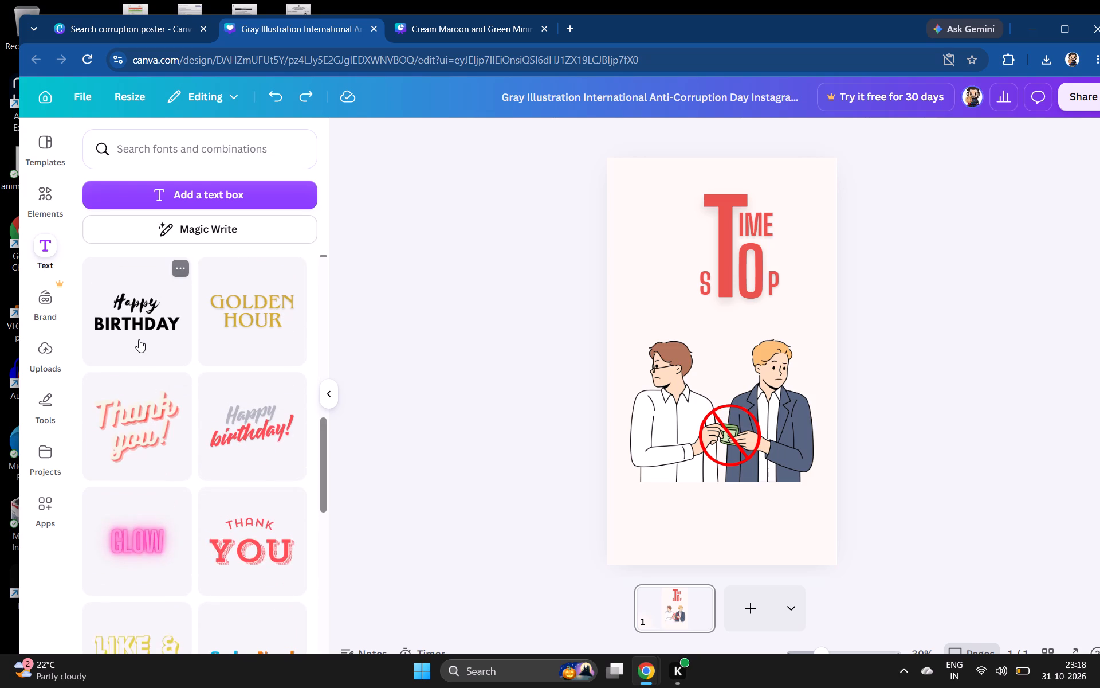
pyautogui.click(686, 374)
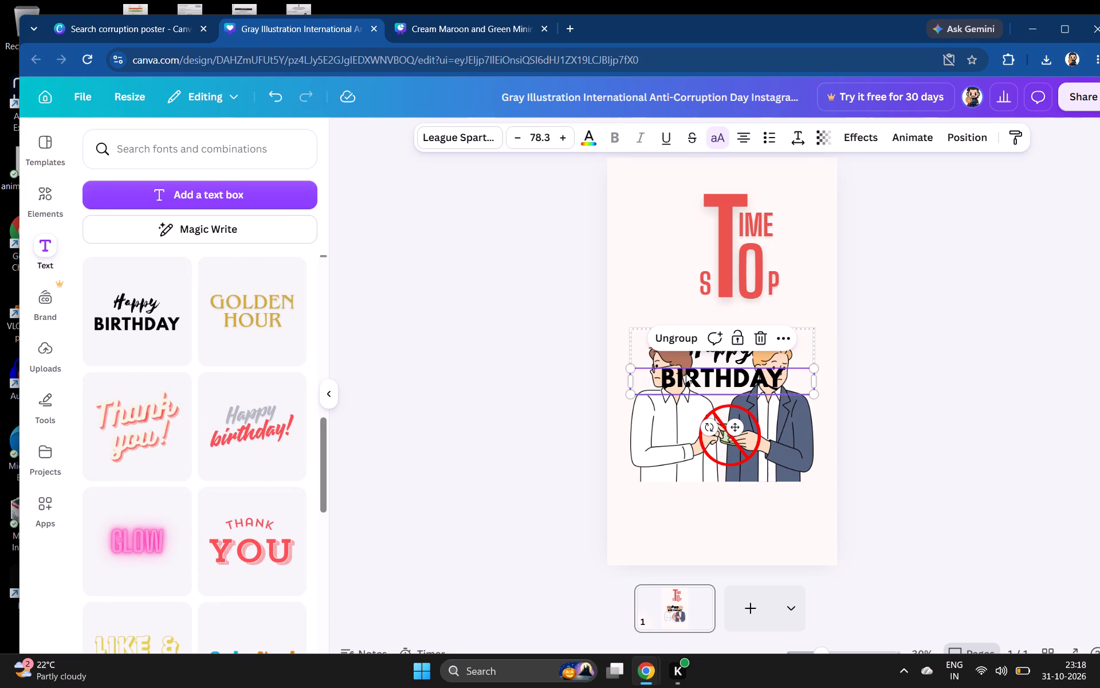
pyautogui.click(757, 338)
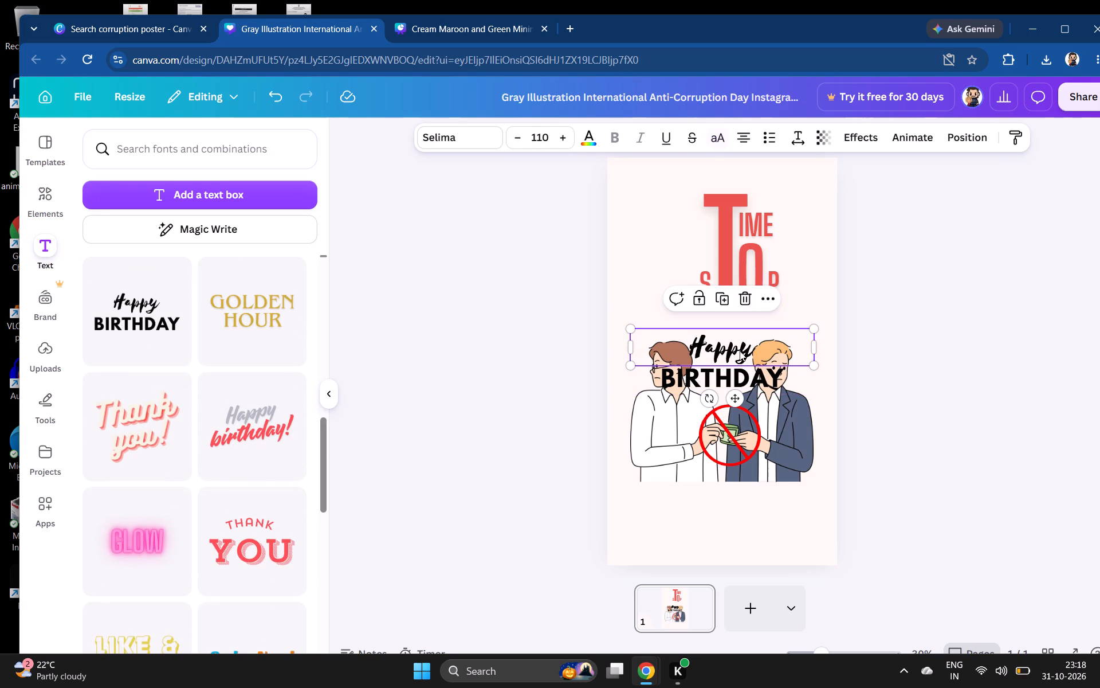
pyautogui.click(747, 297)
# Replace the script word Happy with SM in the added font combination.
pyautogui.doubleClick(724, 353)
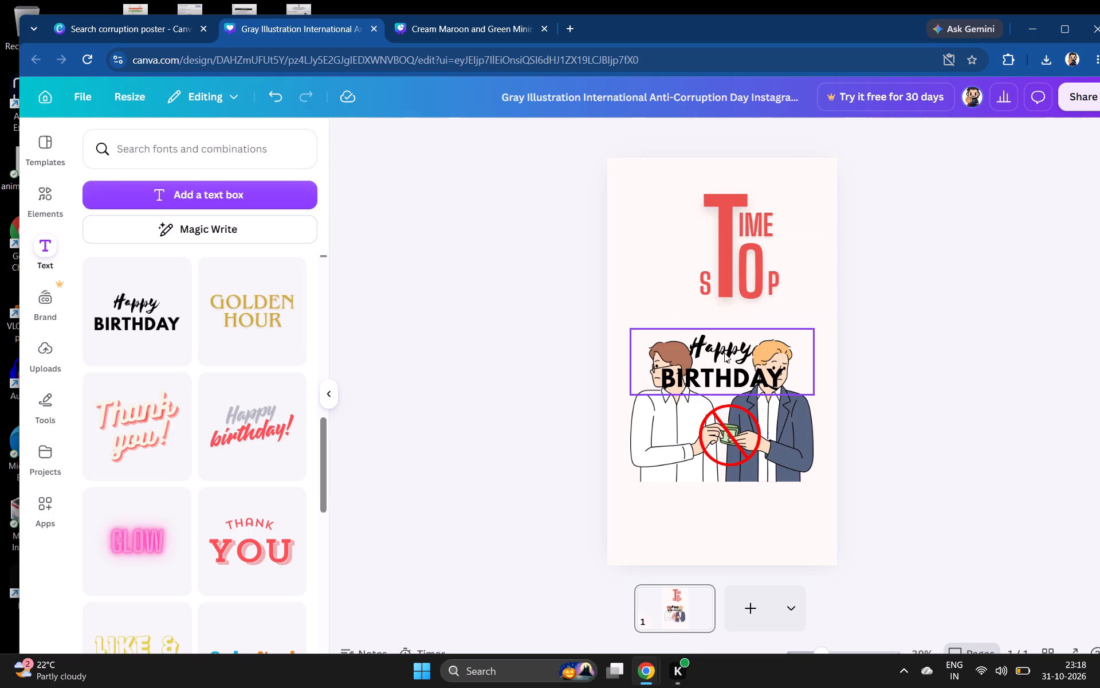
pyautogui.click(756, 304)
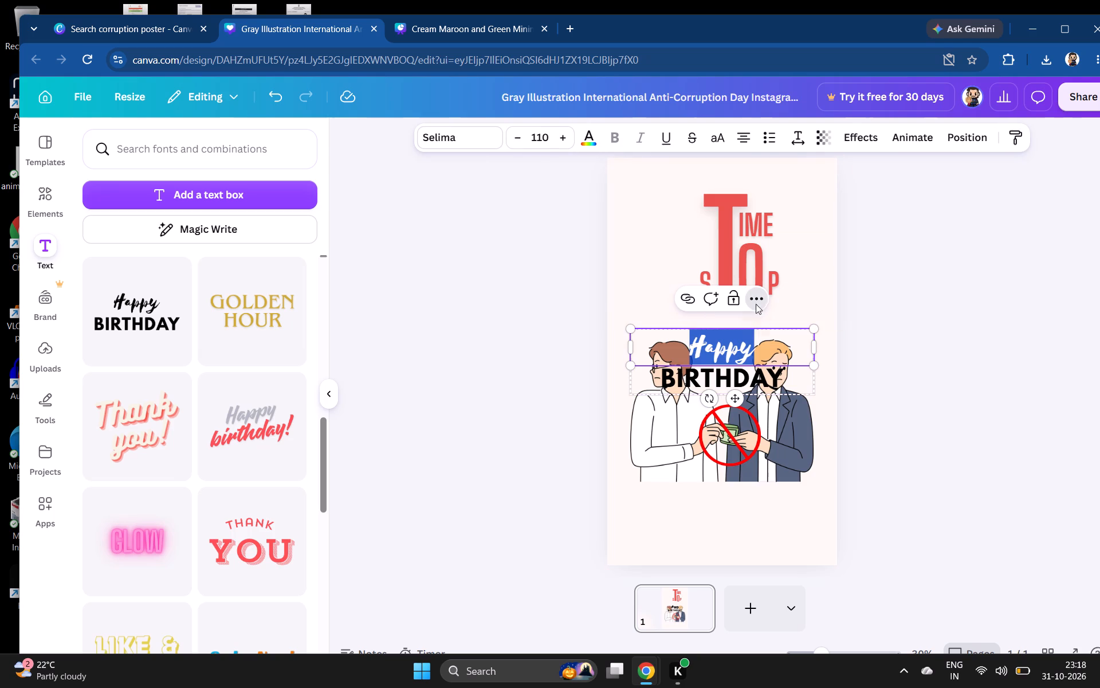
pyautogui.scroll(-3, 793, 379)
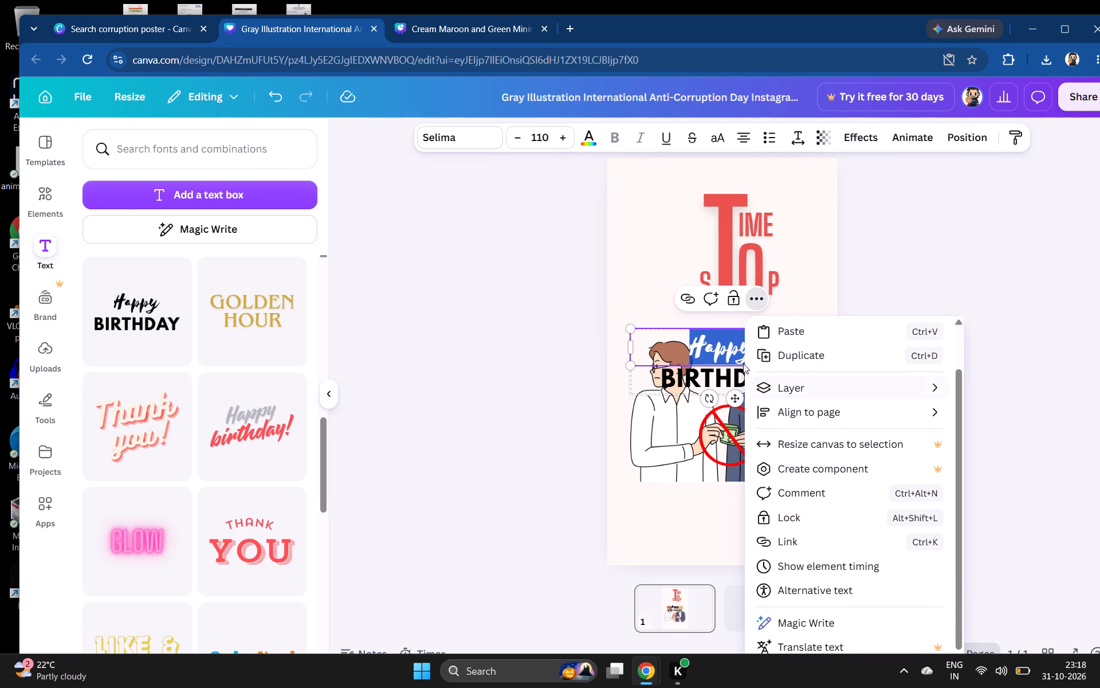
pyautogui.click(714, 353)
pyautogui.click(741, 348)
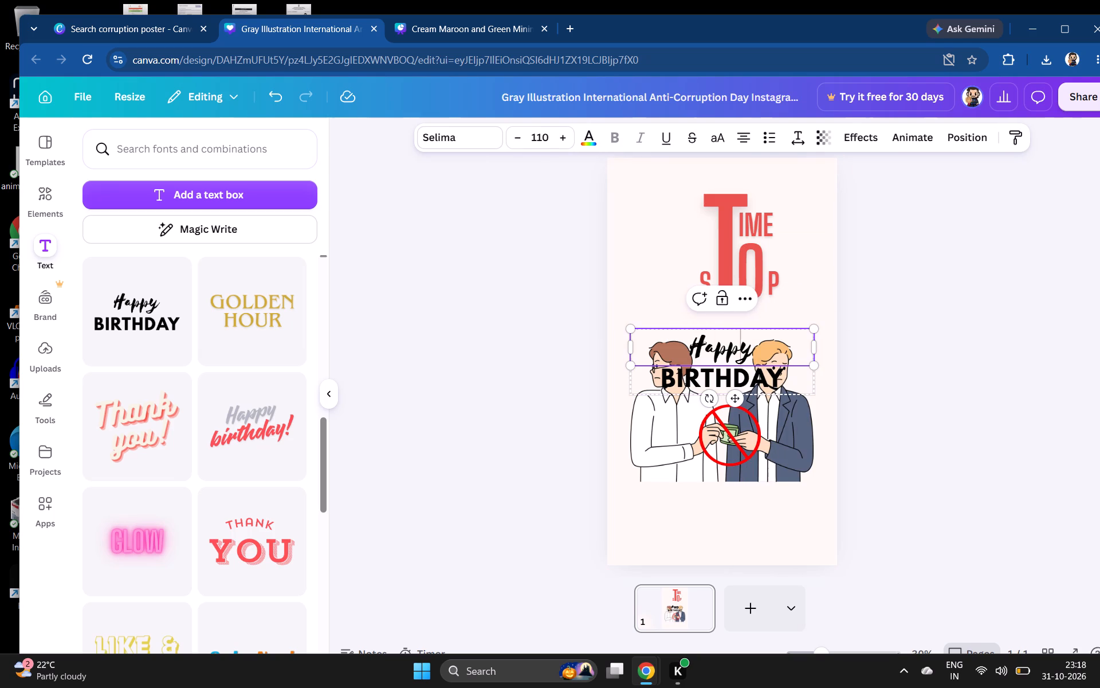
pyautogui.press('BackSpace')
pyautogui.press('BackSpace')
pyautogui.click(745, 348)
pyautogui.press('BackSpace')
pyautogui.press('BackSpace')
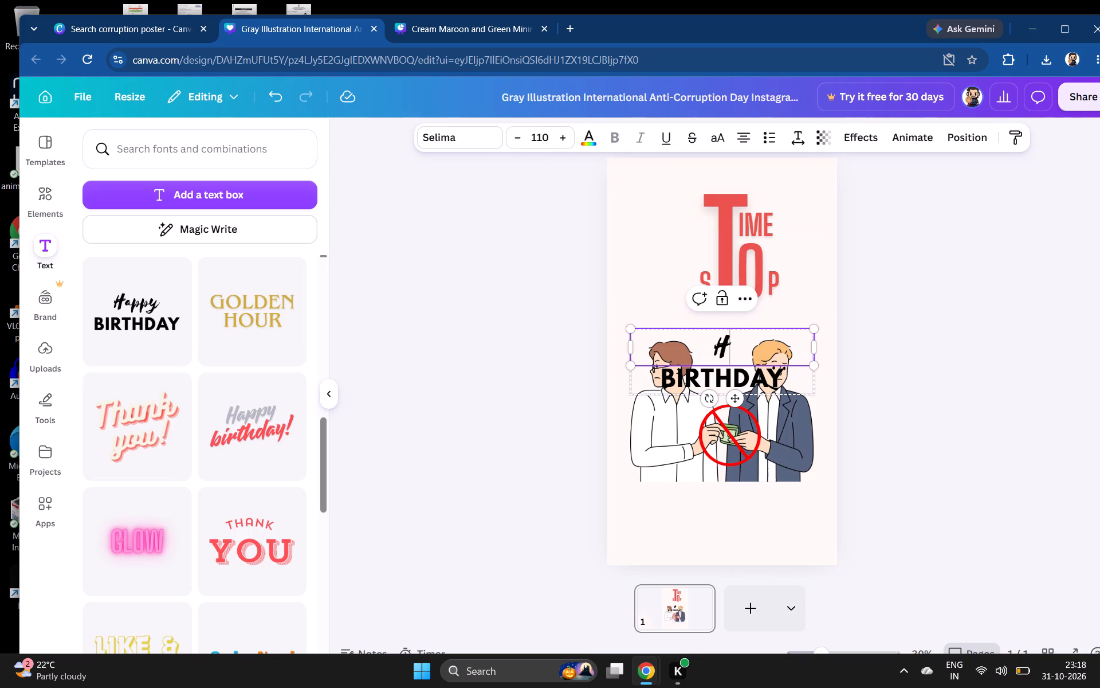
pyautogui.press('BackSpace')
pyautogui.write('SM')
pyautogui.moveTo(719, 350); pyautogui.dragTo(724, 355)
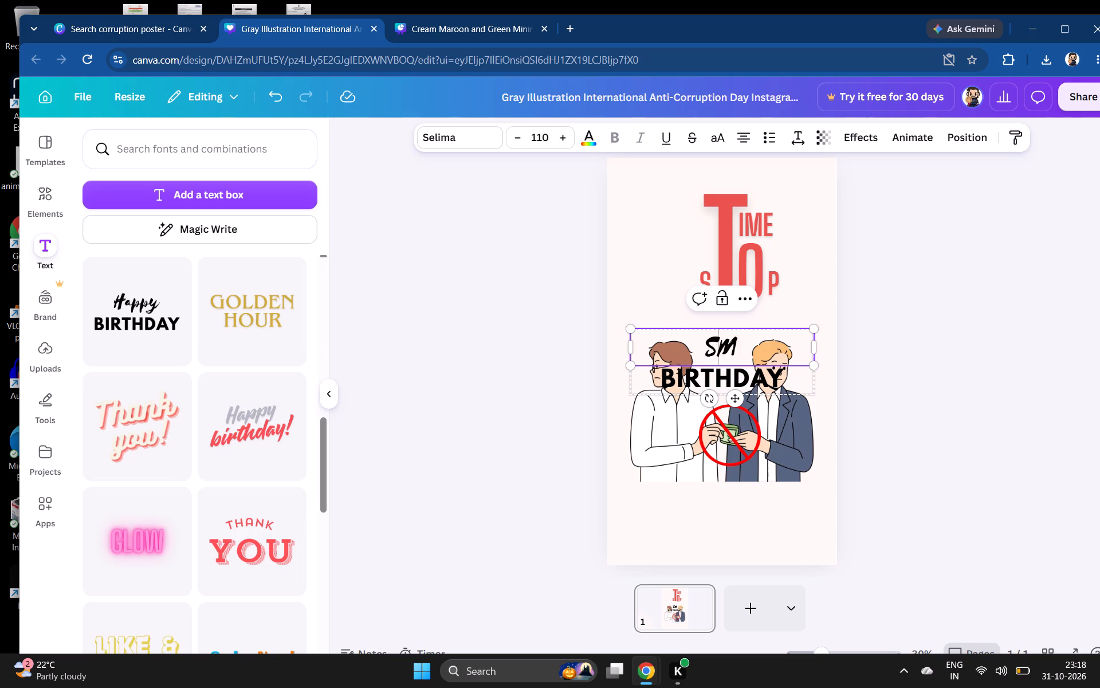
pyautogui.moveTo(724, 355); pyautogui.dragTo(743, 381)
pyautogui.moveTo(708, 349); pyautogui.dragTo(730, 350)
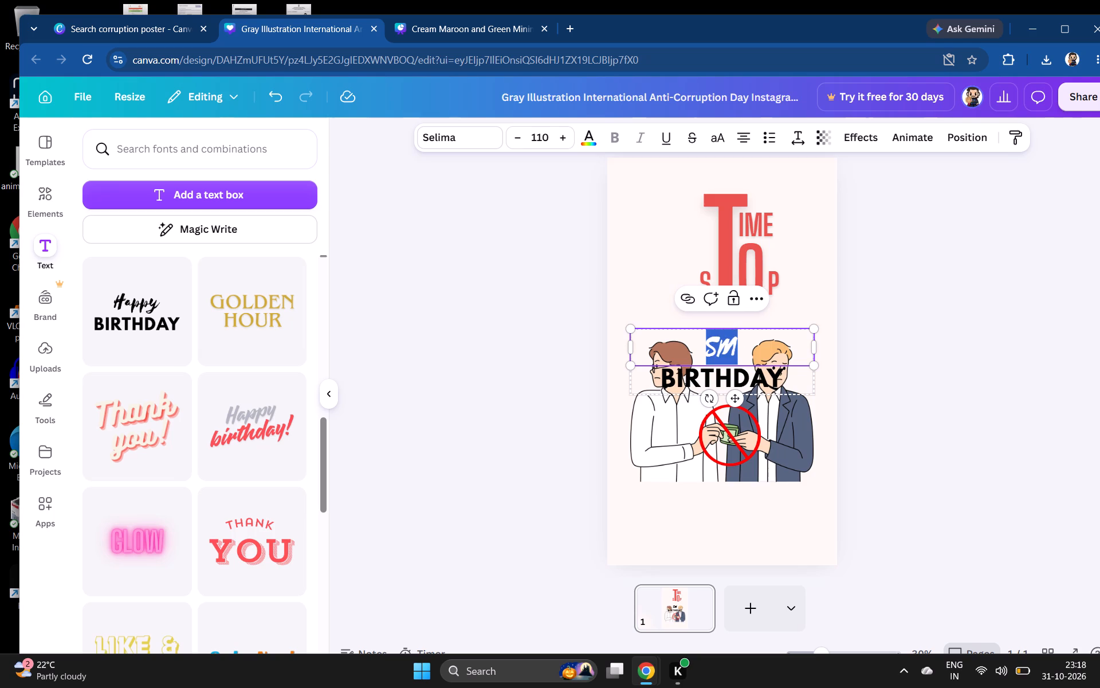
pyautogui.moveTo(730, 350); pyautogui.dragTo(736, 349)
pyautogui.click(722, 349)
# Delete the BIRTHDAY line beneath the script SM.
pyautogui.click(720, 382)
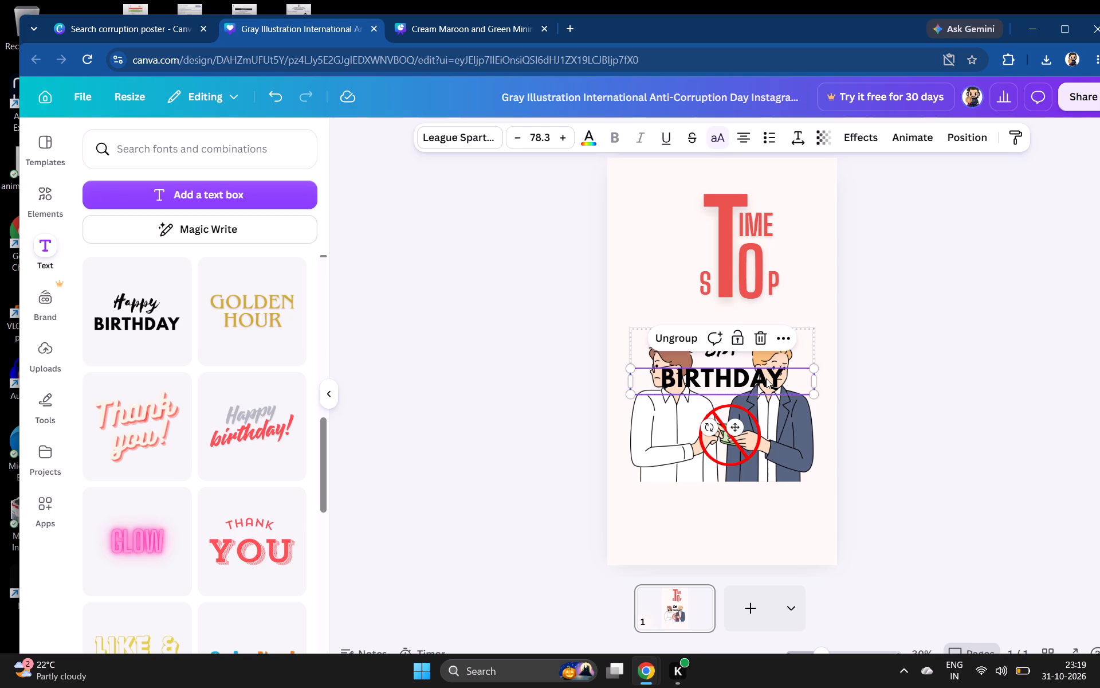
pyautogui.click(759, 343)
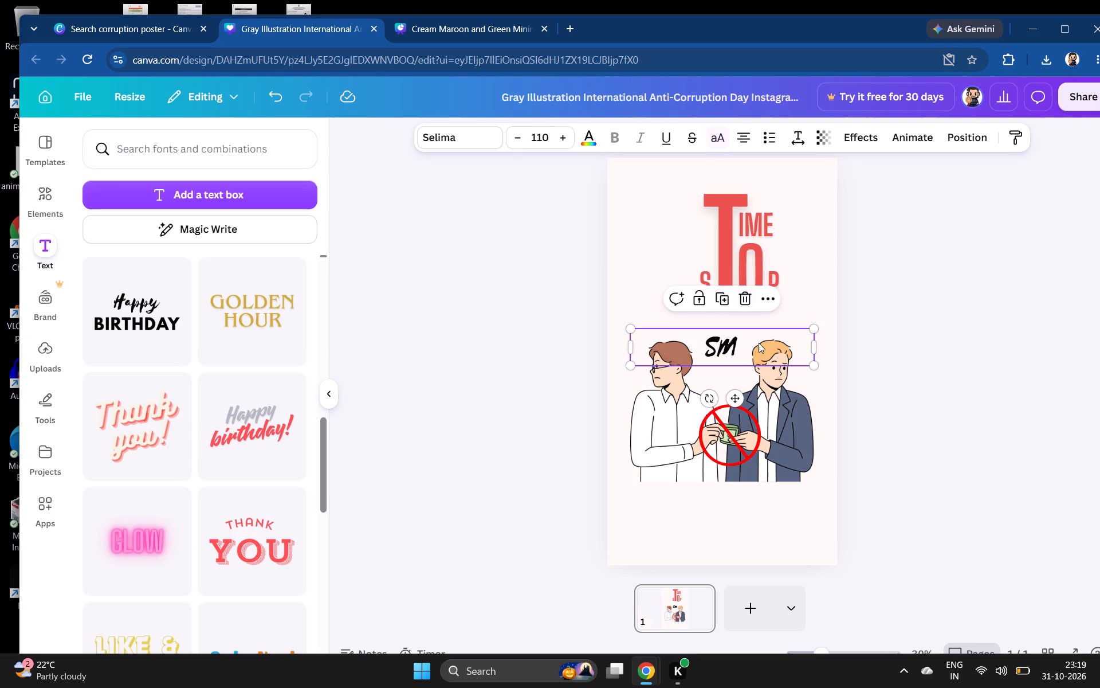
# Shrink the script SM text to about size 41.9 and place it in the poster's bottom-right corner.
pyautogui.moveTo(728, 342); pyautogui.dragTo(811, 471)
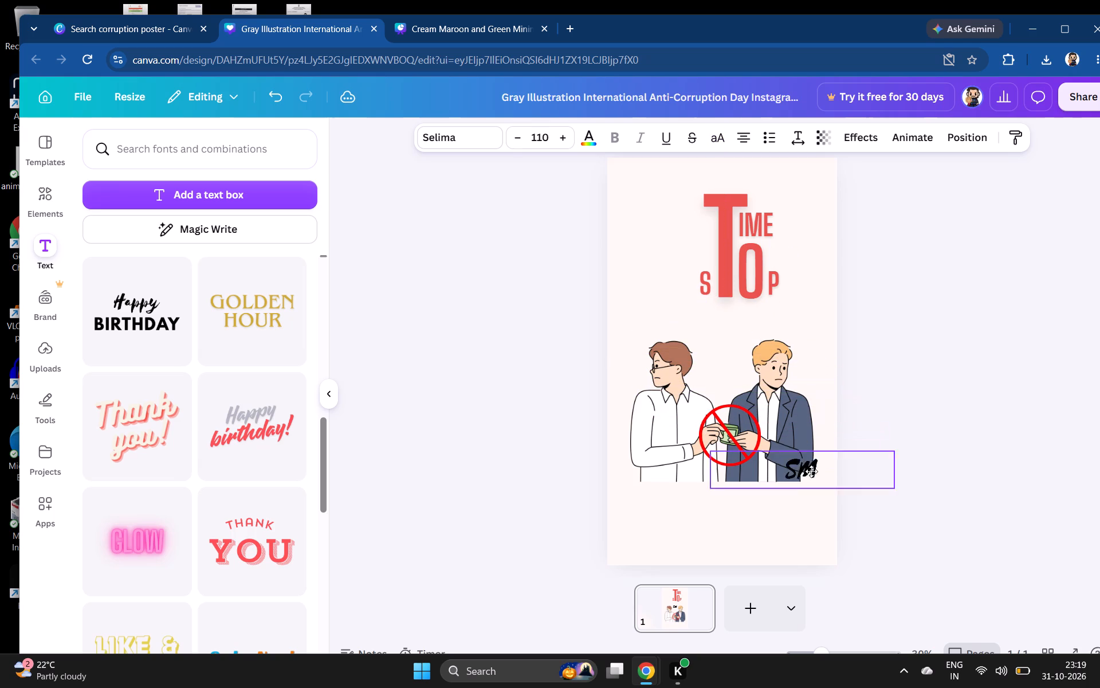
pyautogui.moveTo(811, 471); pyautogui.dragTo(822, 542)
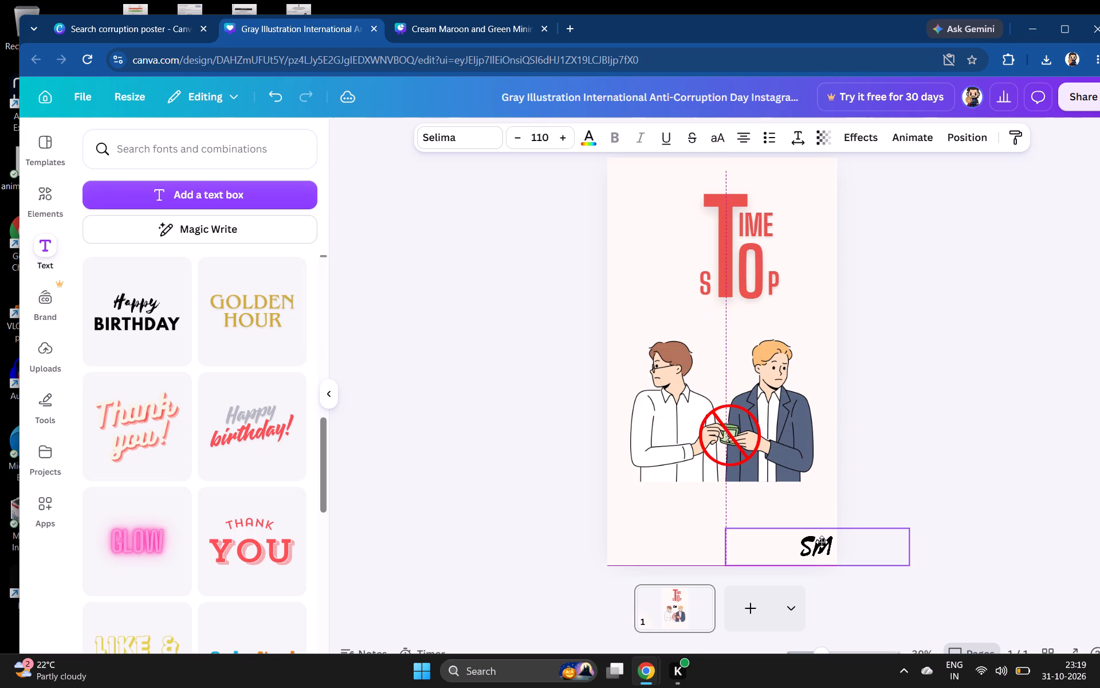
pyautogui.moveTo(822, 542); pyautogui.dragTo(822, 544)
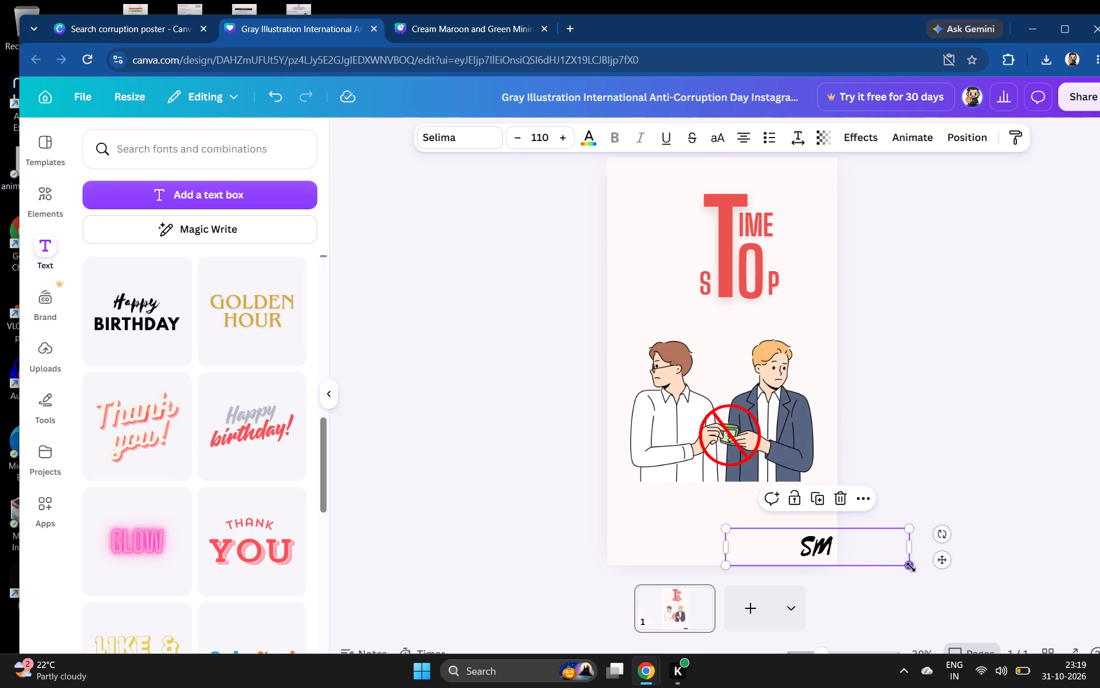
pyautogui.moveTo(911, 567); pyautogui.dragTo(803, 566)
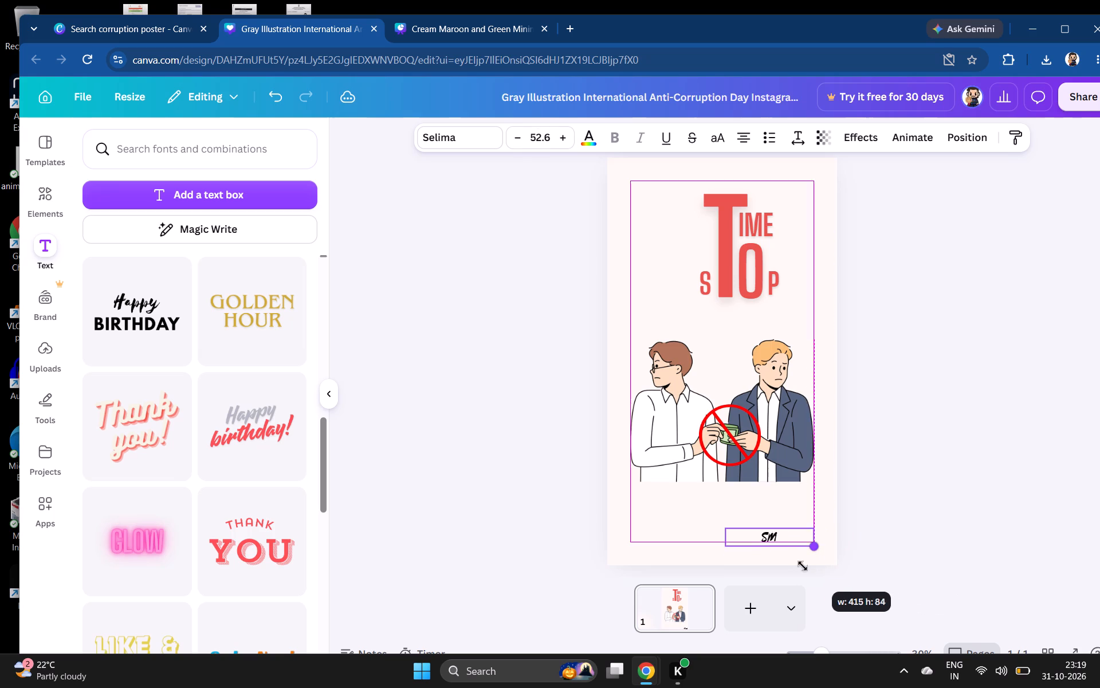
pyautogui.moveTo(803, 566); pyautogui.dragTo(796, 564)
pyautogui.moveTo(760, 532); pyautogui.dragTo(813, 549)
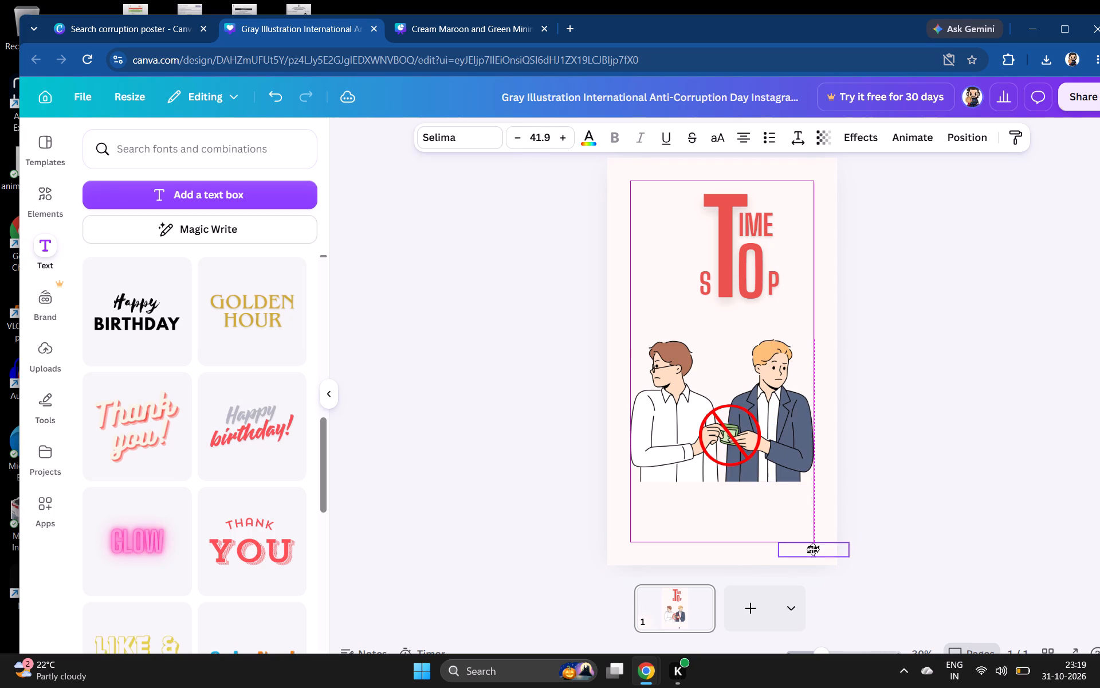
pyautogui.moveTo(813, 549); pyautogui.dragTo(826, 553)
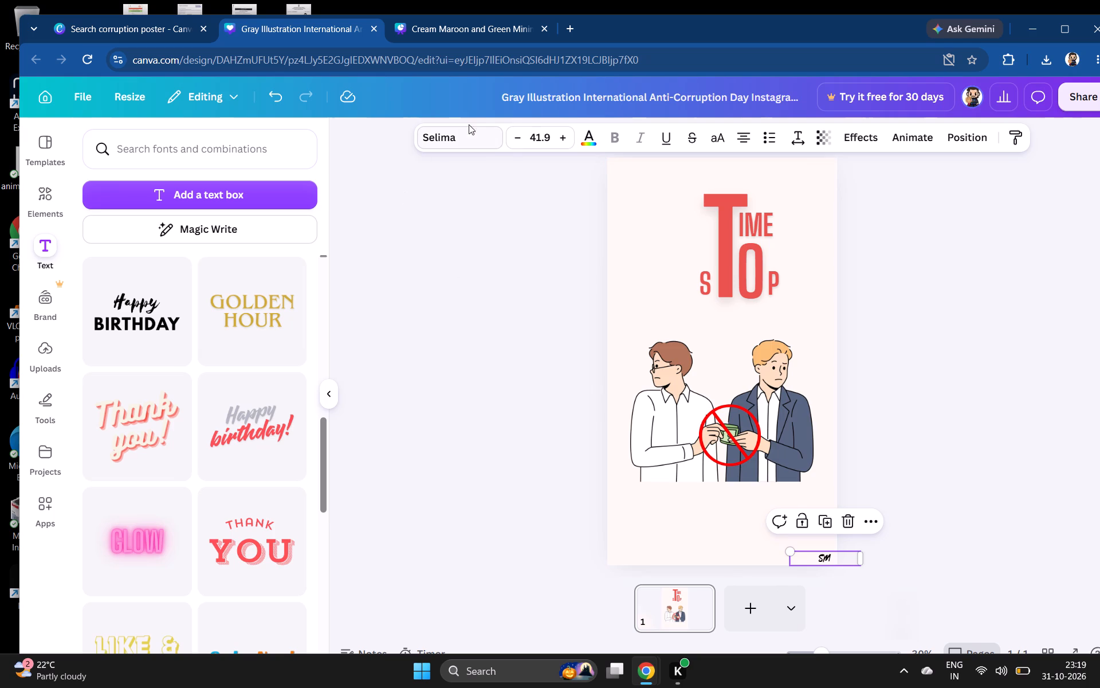
# Recolour the script SM text with the title's red, #EA534E.
pyautogui.click(592, 146)
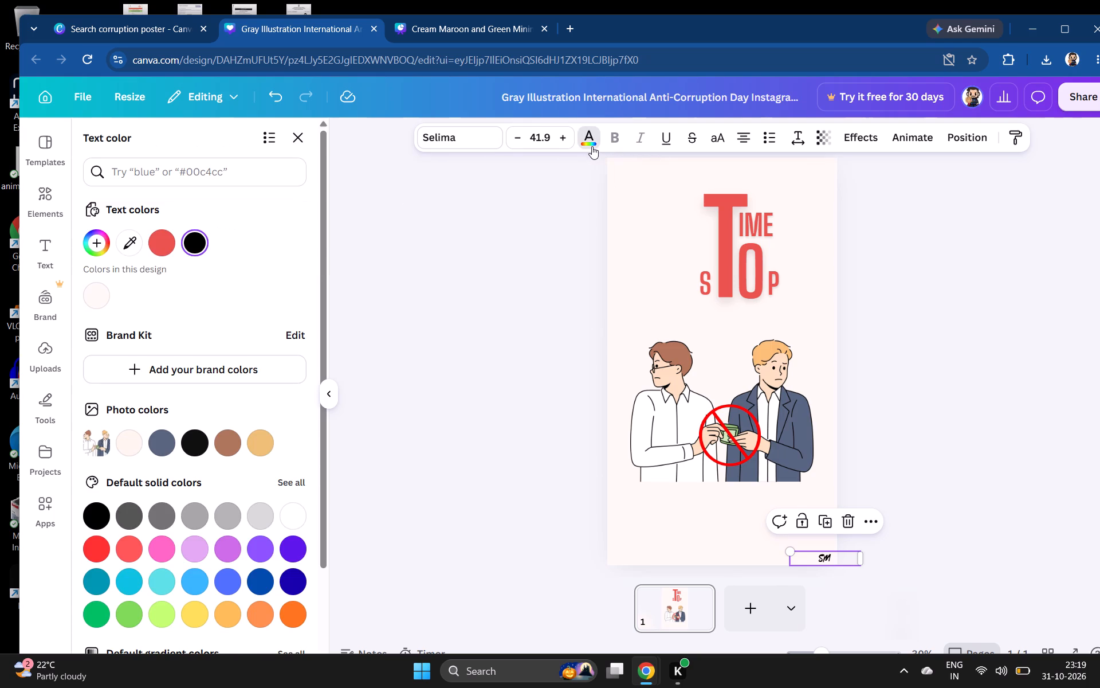
pyautogui.doubleClick(161, 237)
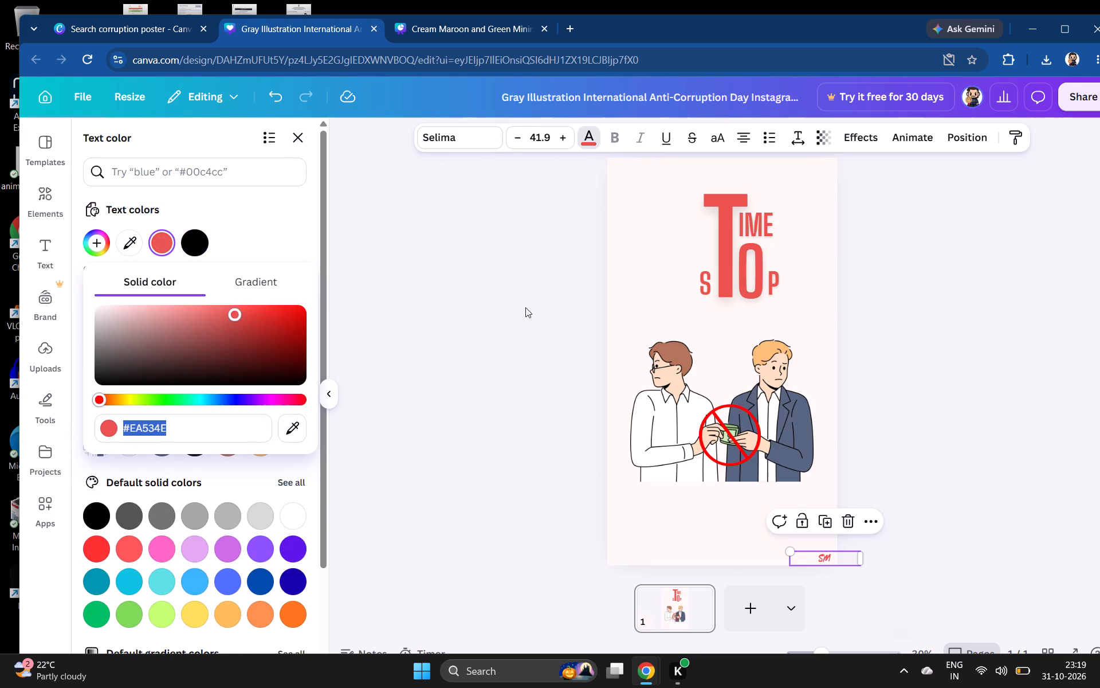
pyautogui.click(500, 310)
pyautogui.click(1067, 325)
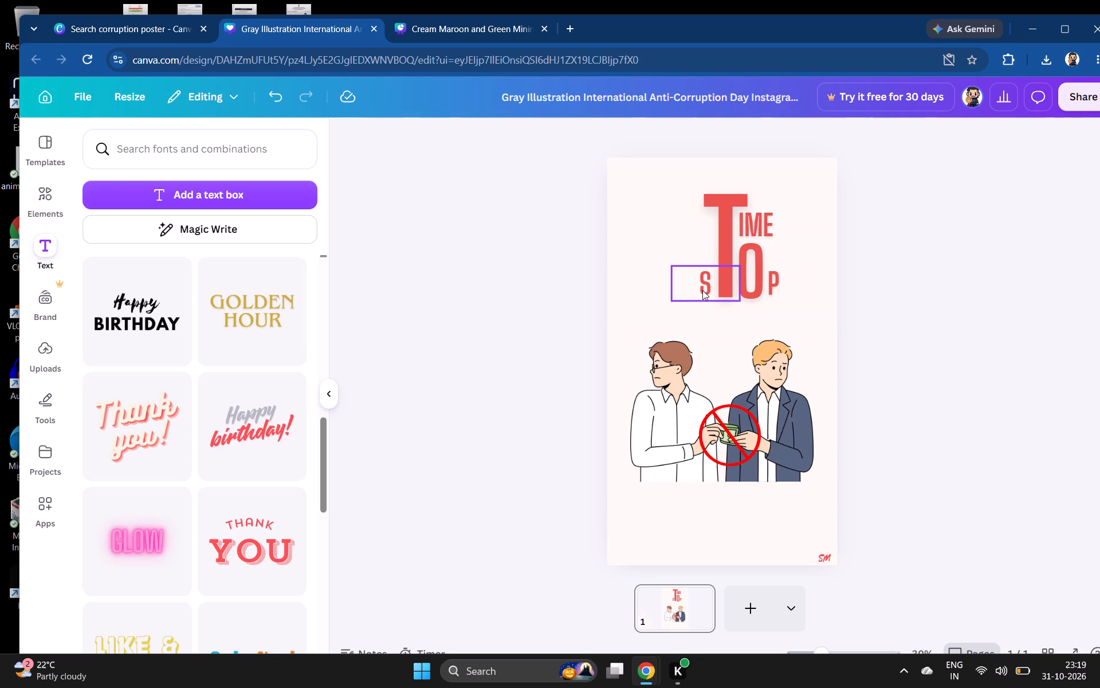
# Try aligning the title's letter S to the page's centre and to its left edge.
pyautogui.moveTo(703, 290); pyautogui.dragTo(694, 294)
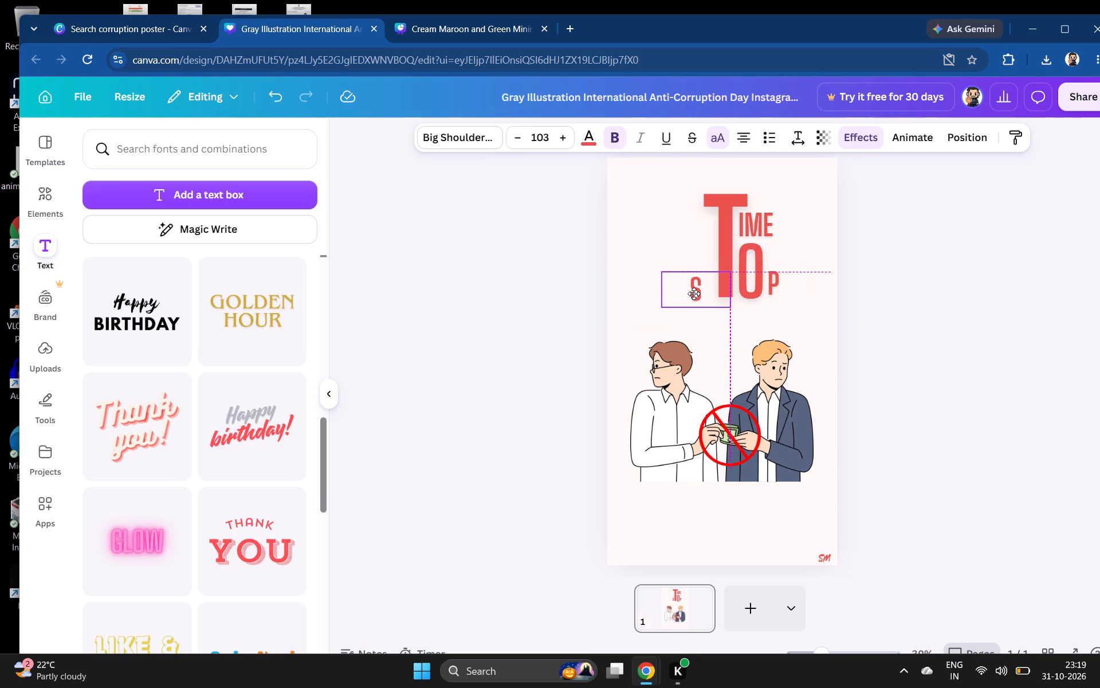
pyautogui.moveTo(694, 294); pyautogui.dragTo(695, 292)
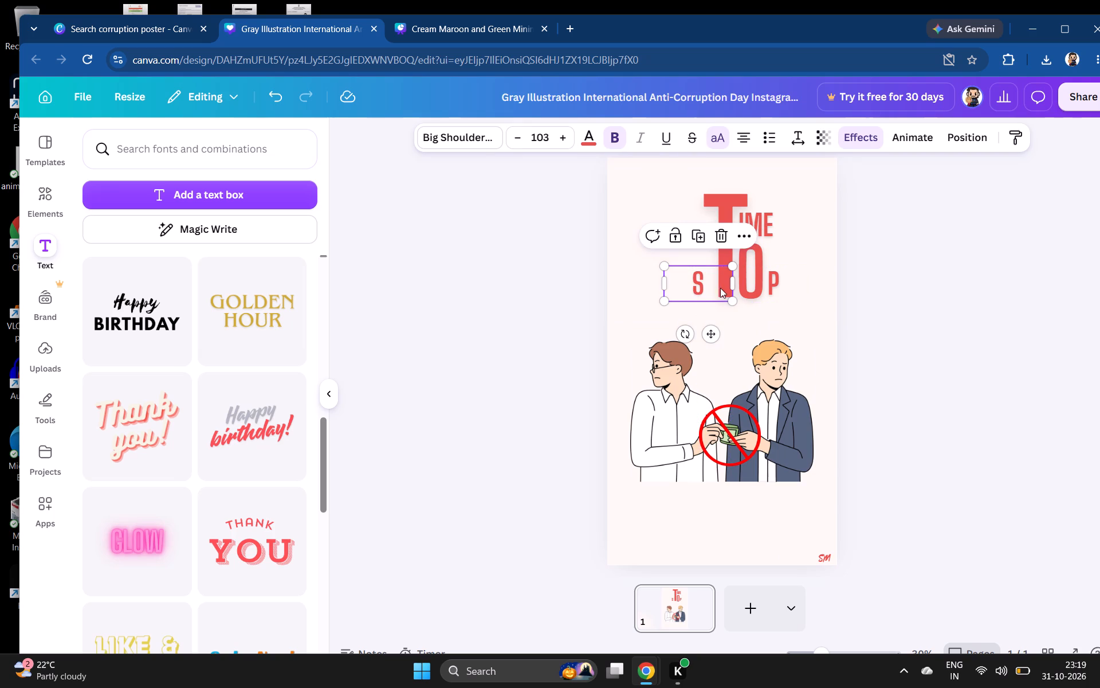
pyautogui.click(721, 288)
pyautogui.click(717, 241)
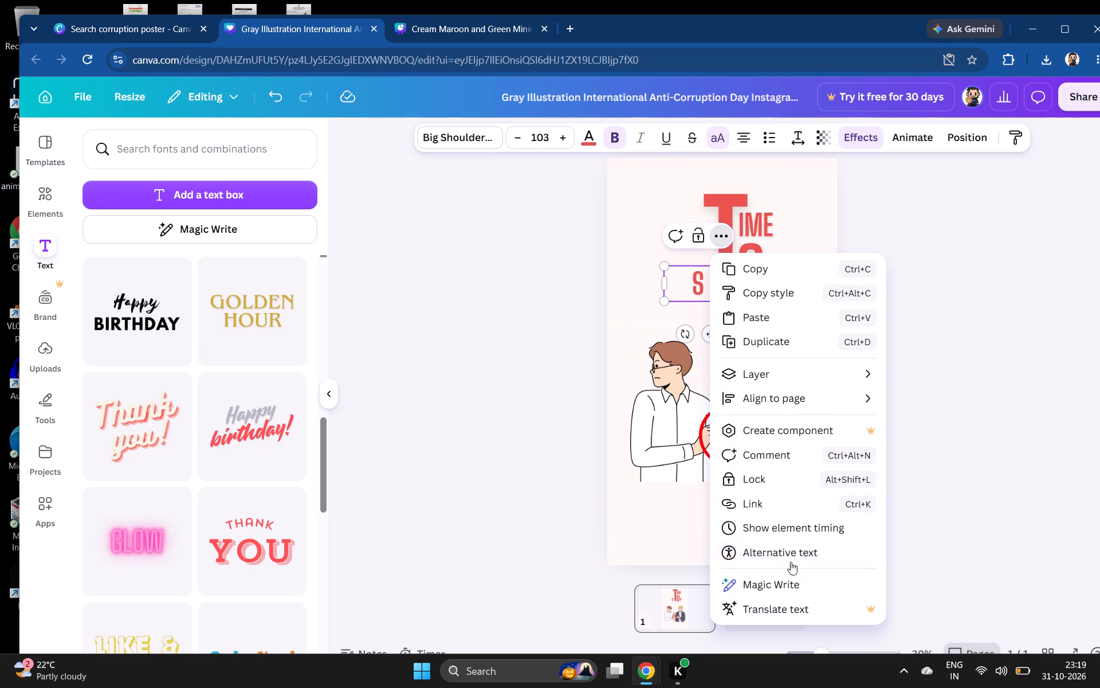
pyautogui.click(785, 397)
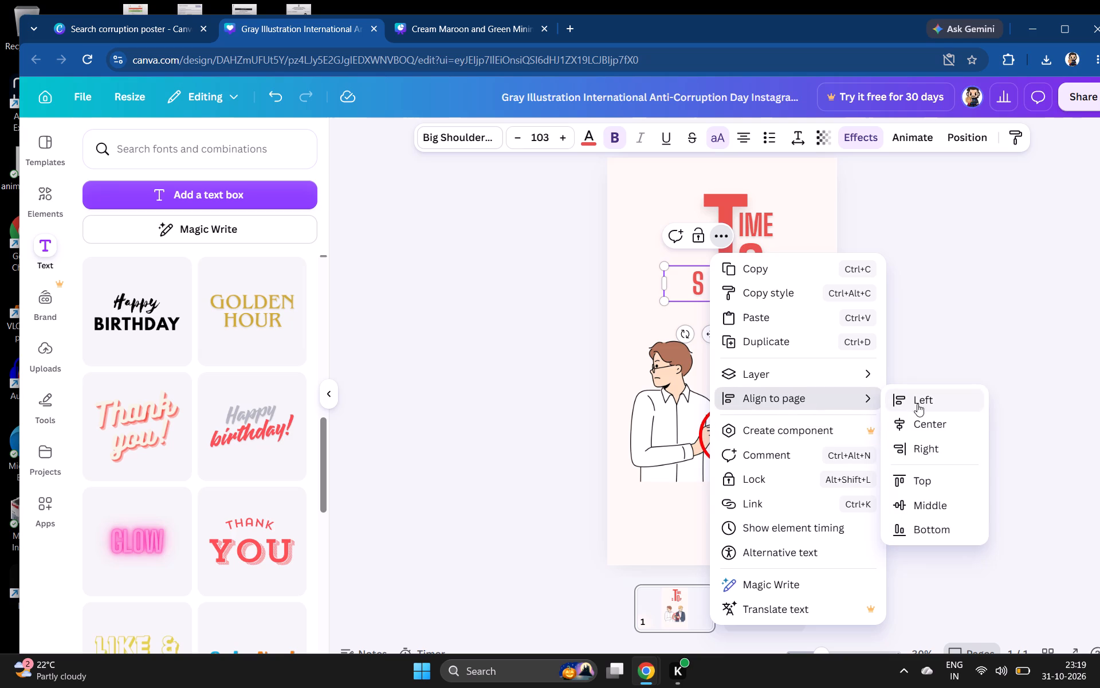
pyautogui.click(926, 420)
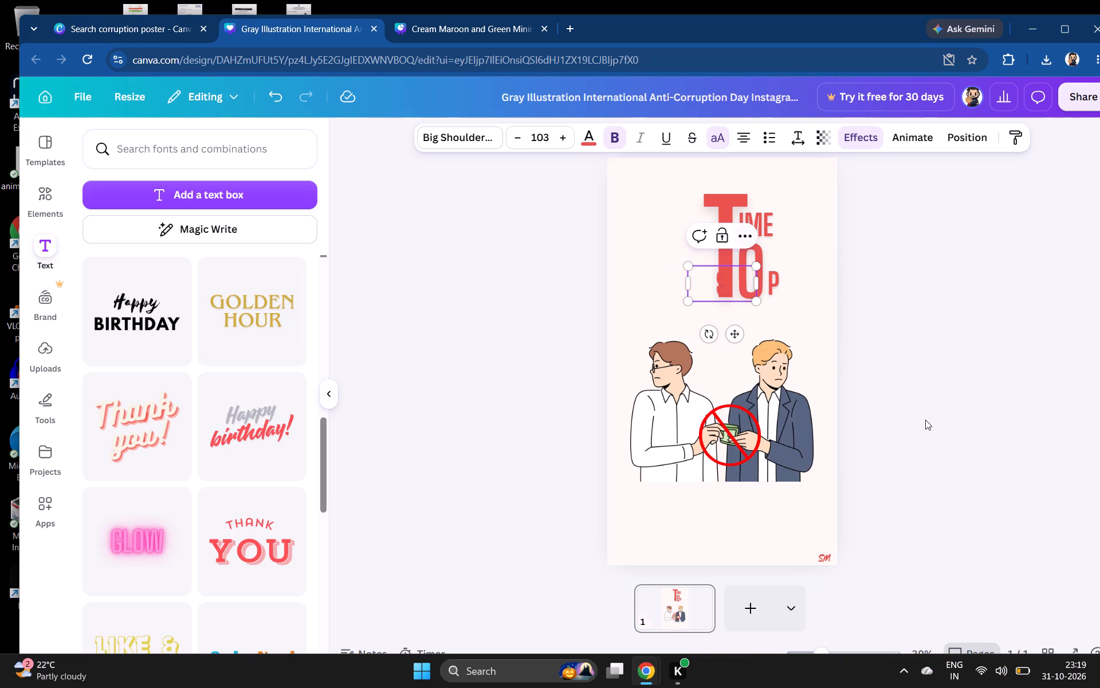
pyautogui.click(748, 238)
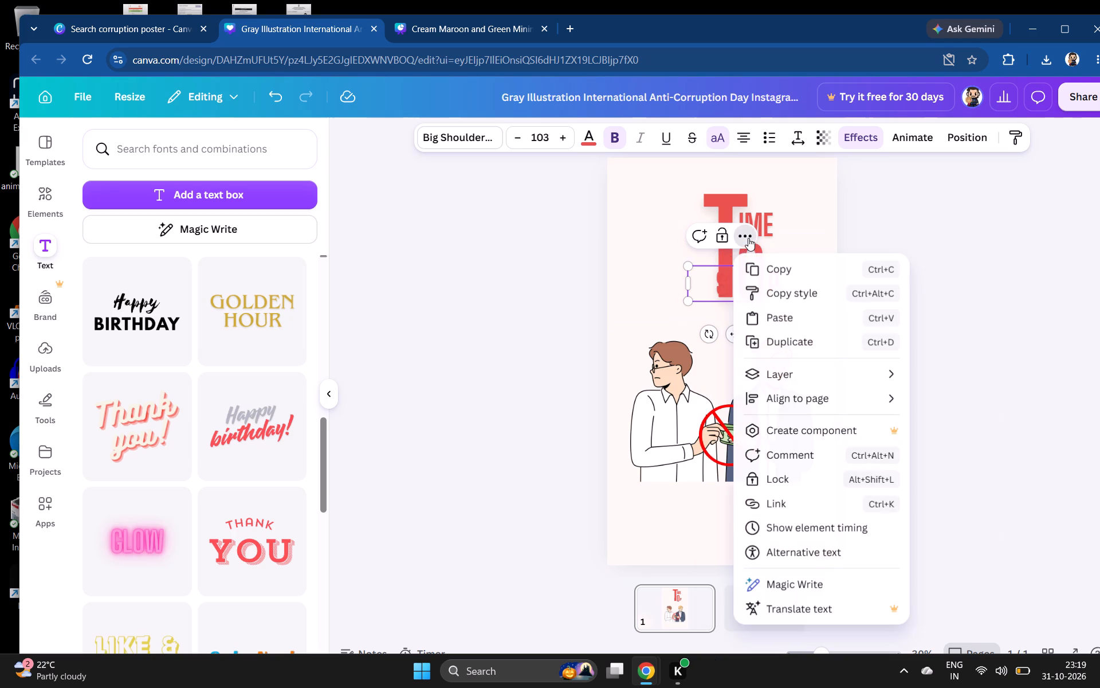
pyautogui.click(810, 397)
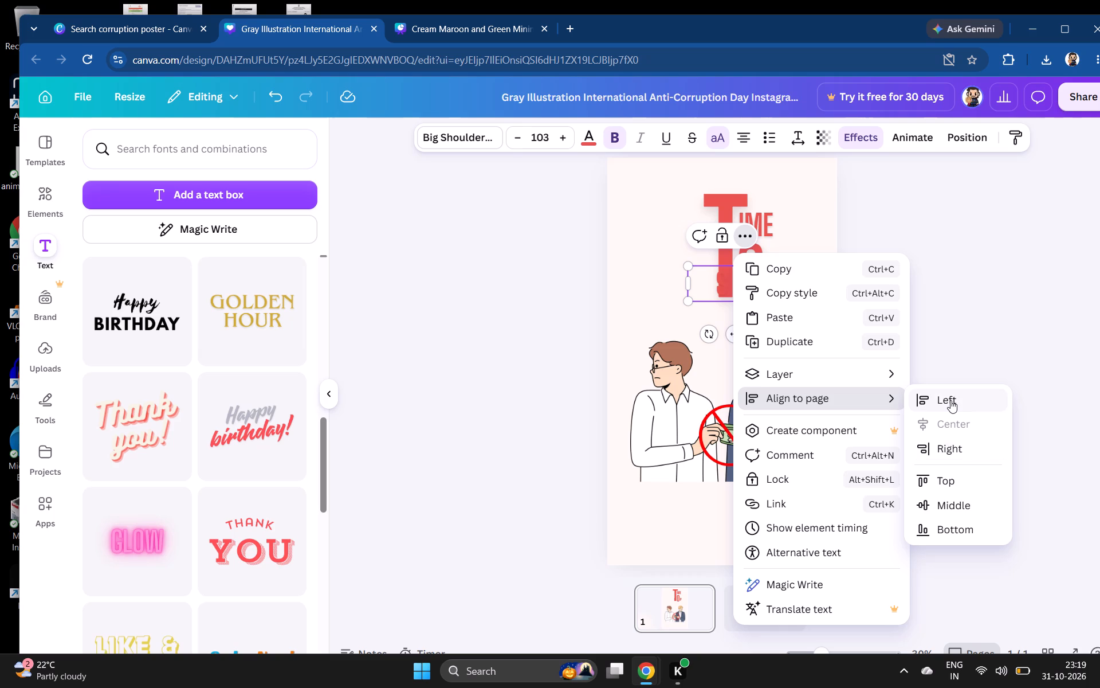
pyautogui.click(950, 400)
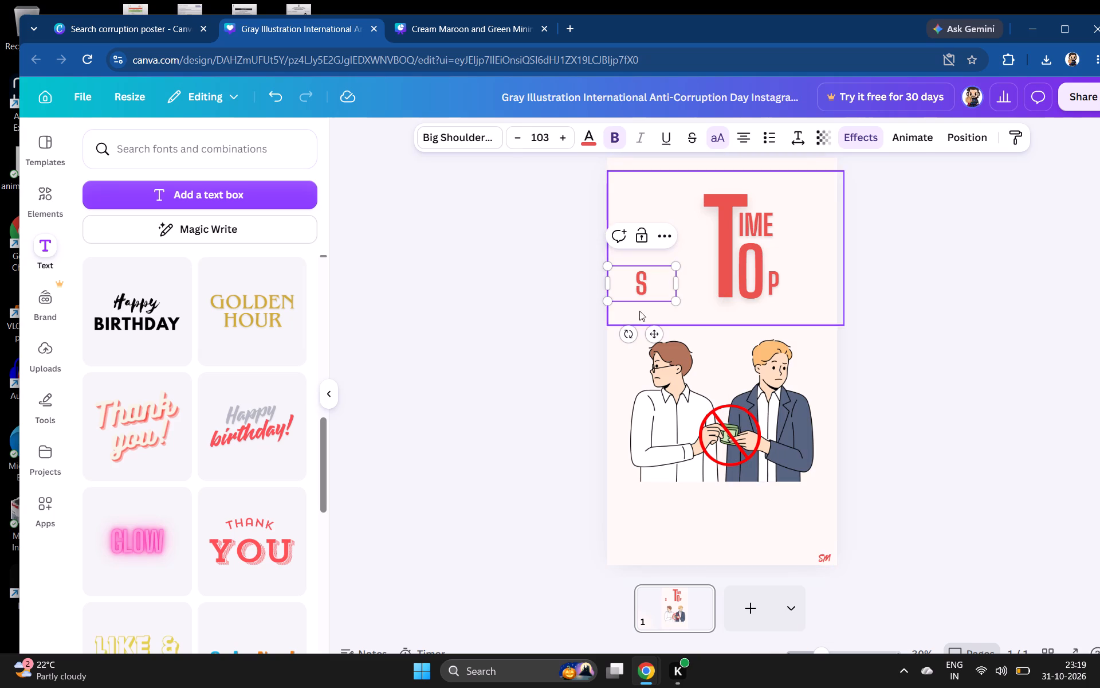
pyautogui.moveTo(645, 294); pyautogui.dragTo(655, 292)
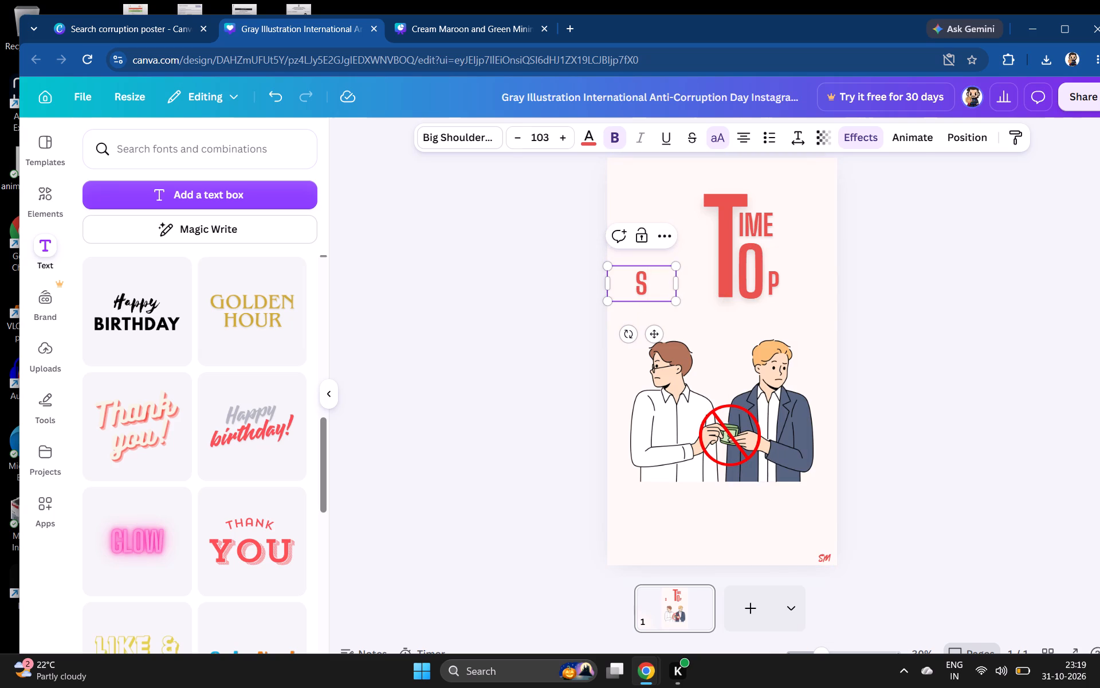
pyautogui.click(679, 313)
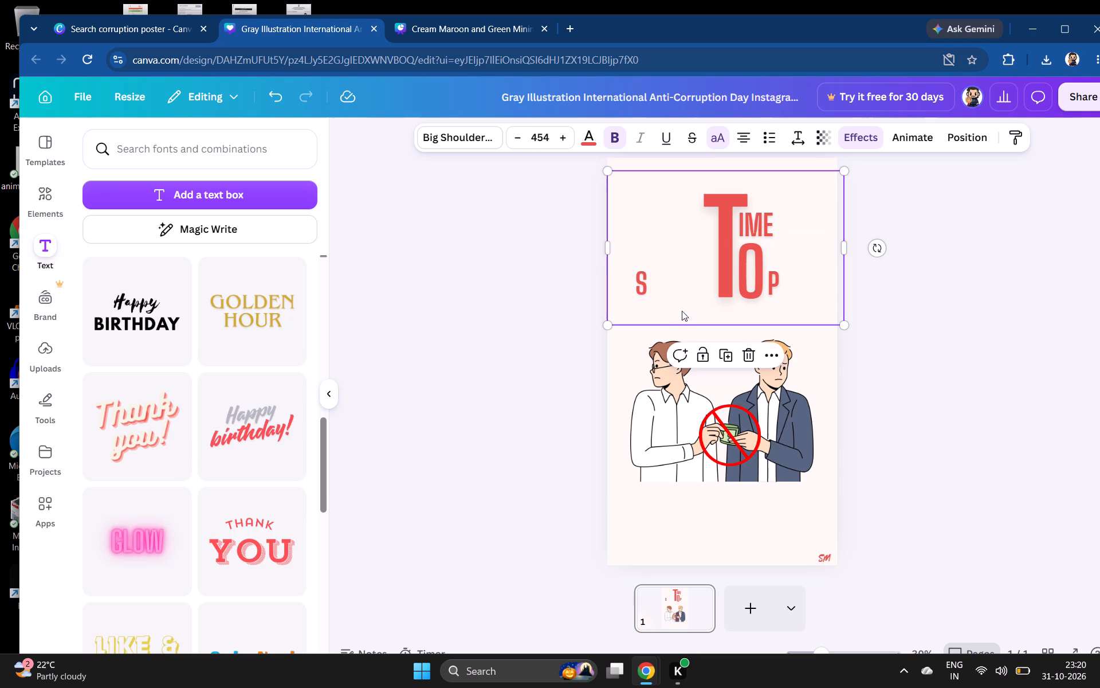
# Place the letter S to the left of the title and shift the tall T left, close beside it.
pyautogui.moveTo(653, 291); pyautogui.dragTo(693, 286)
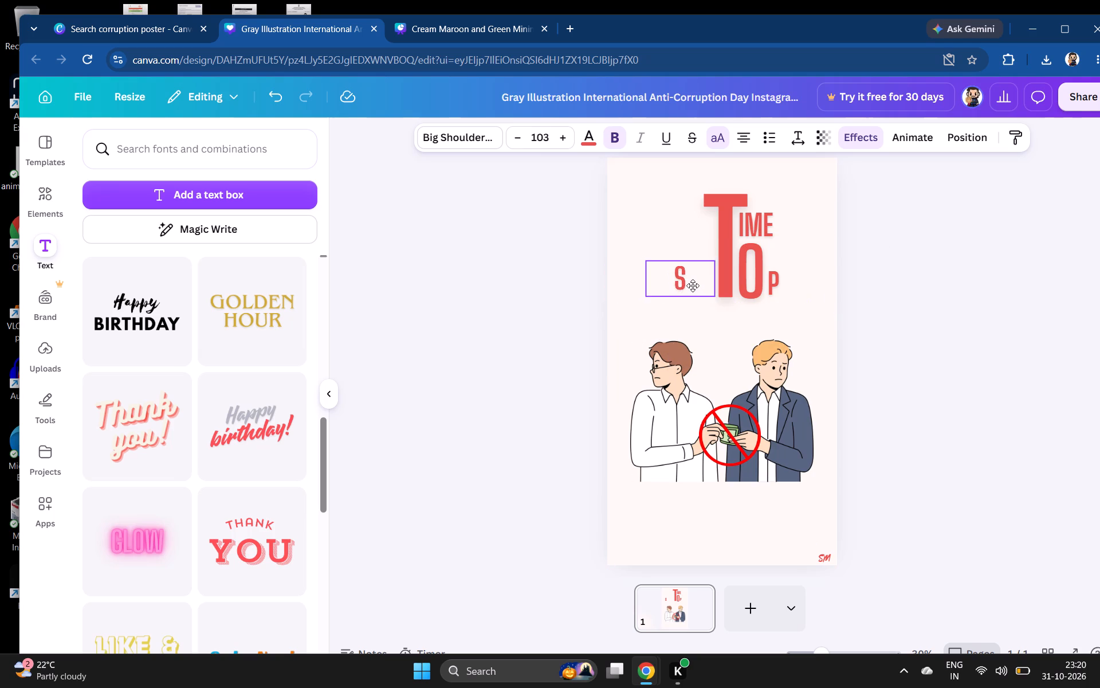
pyautogui.moveTo(693, 286); pyautogui.dragTo(693, 292)
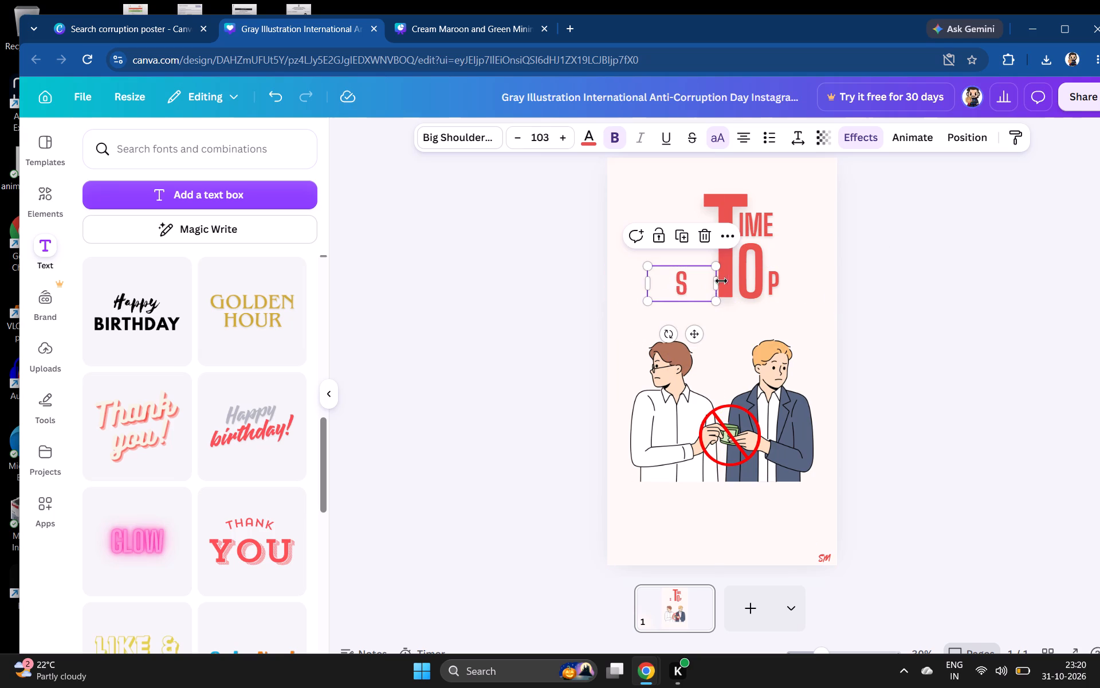
pyautogui.click(732, 281)
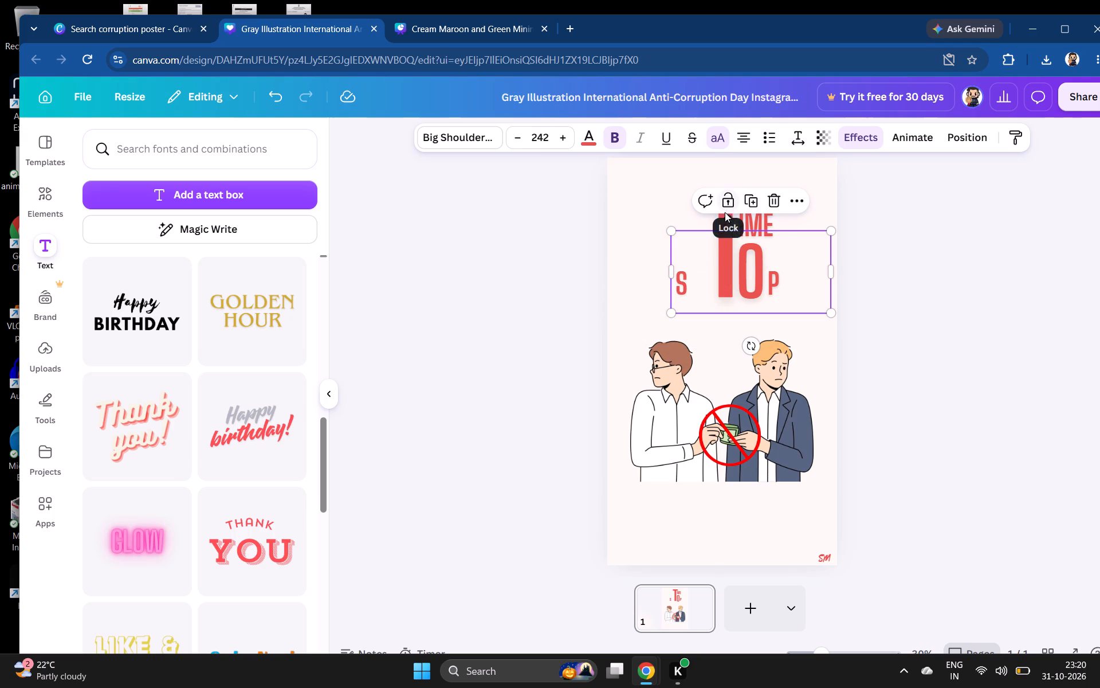
pyautogui.click(679, 205)
pyautogui.moveTo(719, 207); pyautogui.dragTo(707, 210)
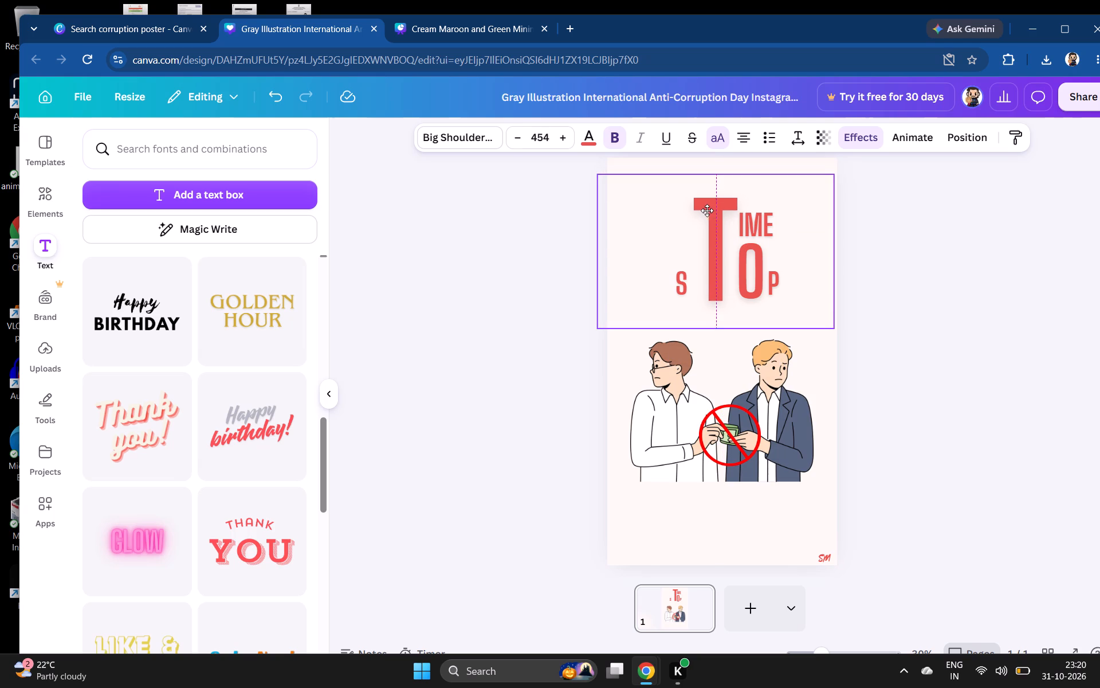
pyautogui.moveTo(707, 210); pyautogui.dragTo(702, 210)
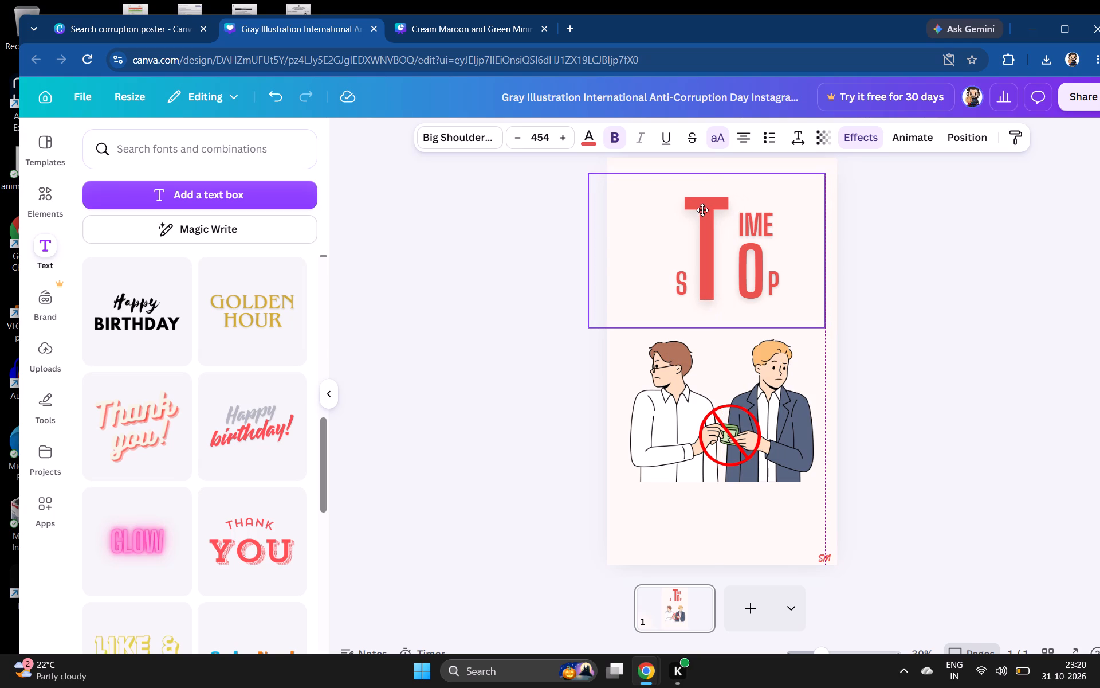
pyautogui.moveTo(702, 210); pyautogui.dragTo(700, 206)
pyautogui.click(899, 356)
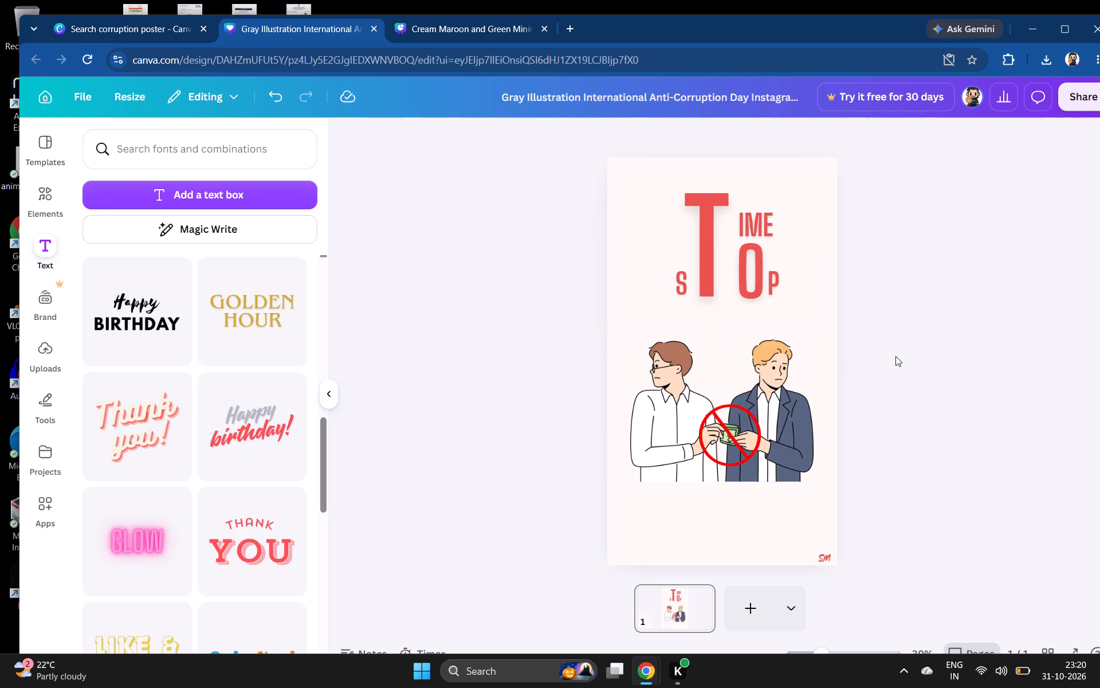
# Shift the O, the P and the IME letters left to close the gaps beside the tall T.
pyautogui.click(753, 256)
pyautogui.moveTo(753, 256); pyautogui.dragTo(740, 256)
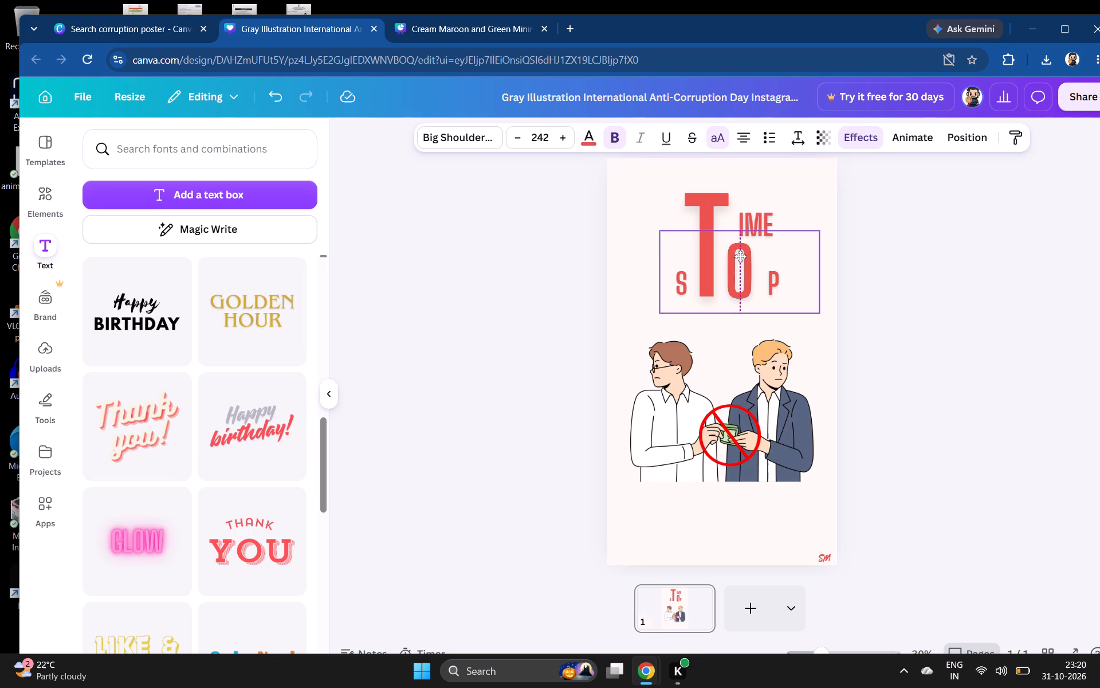
pyautogui.moveTo(740, 256); pyautogui.dragTo(738, 256)
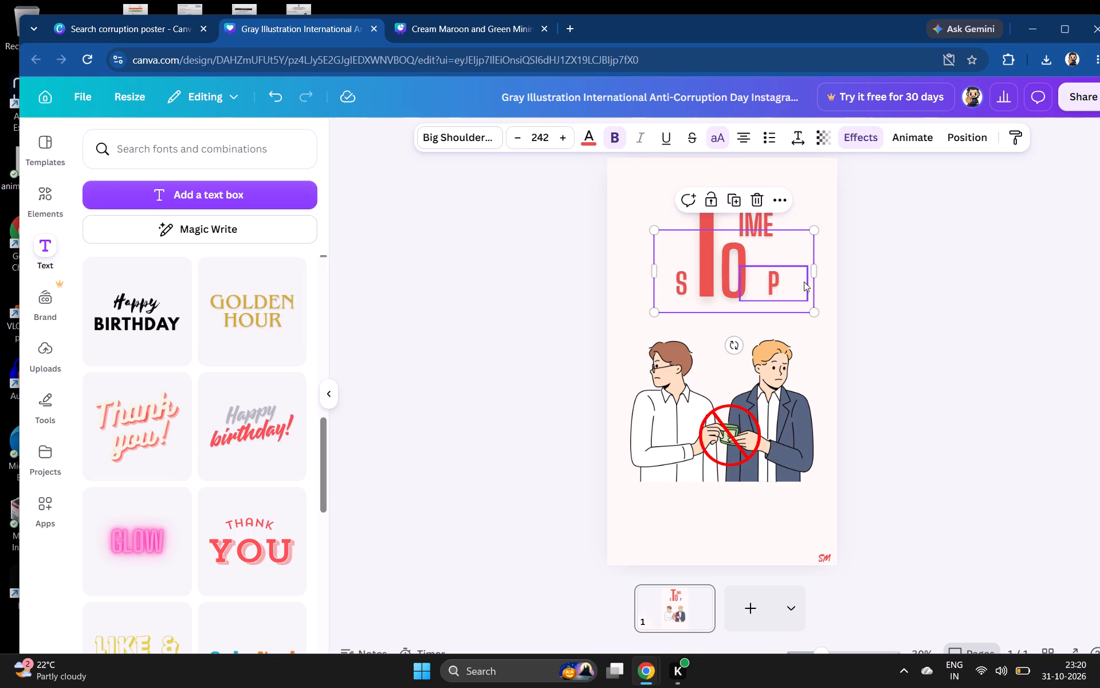
pyautogui.moveTo(802, 283); pyautogui.dragTo(790, 282)
pyautogui.moveTo(763, 213); pyautogui.dragTo(763, 213)
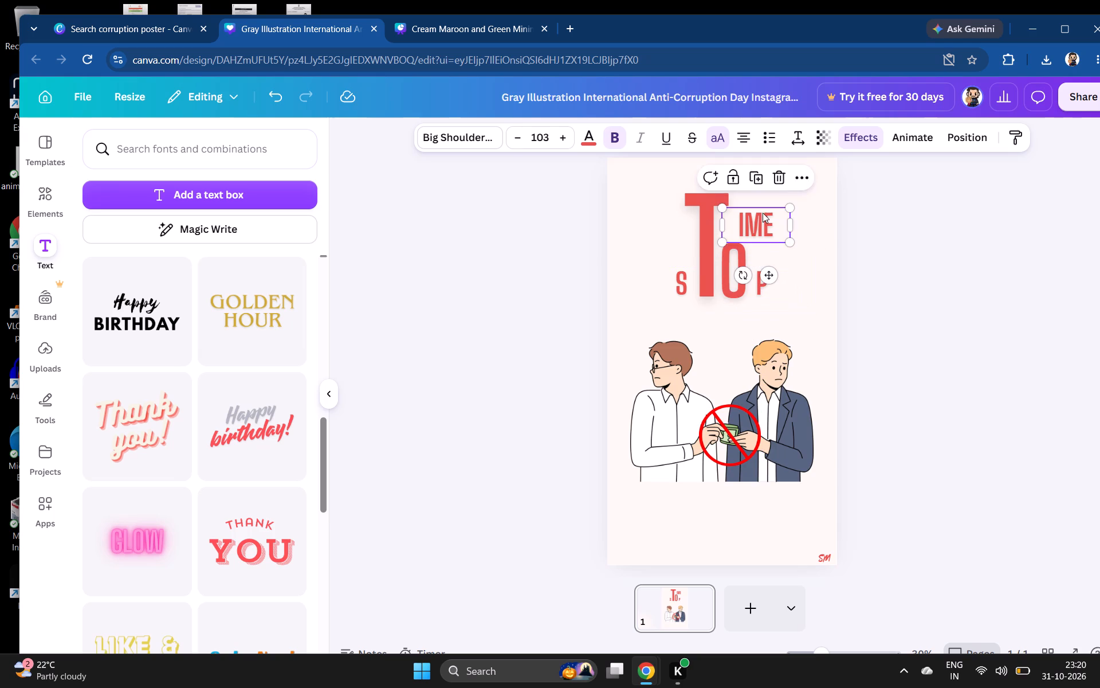
pyautogui.moveTo(763, 213); pyautogui.dragTo(751, 213)
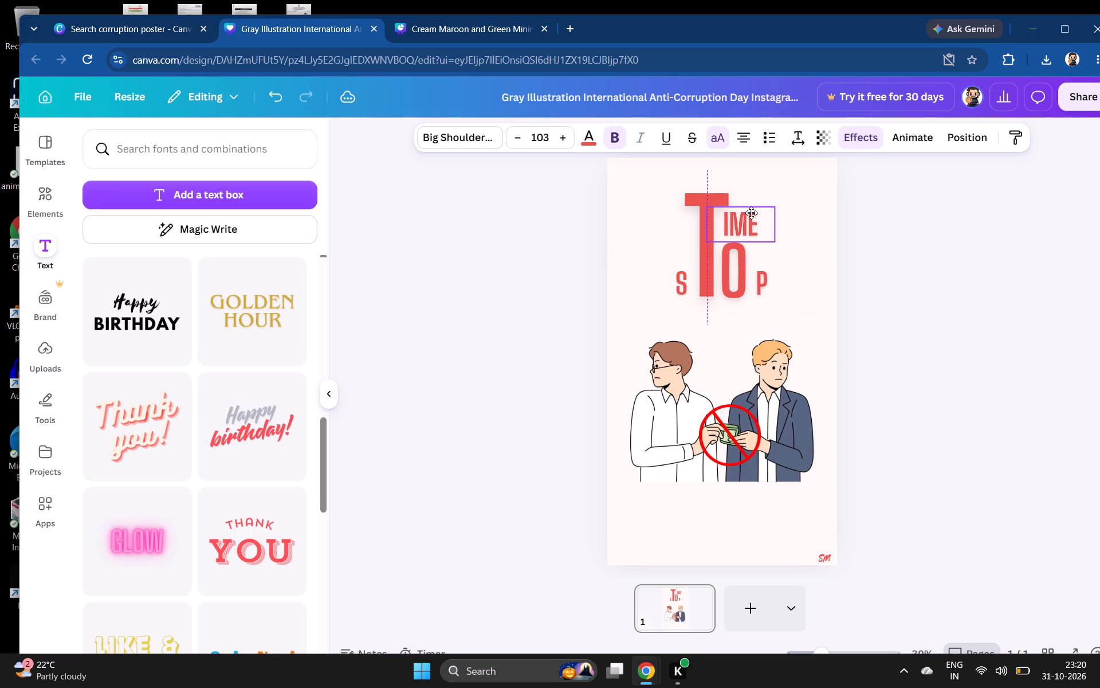
pyautogui.moveTo(751, 213); pyautogui.dragTo(749, 213)
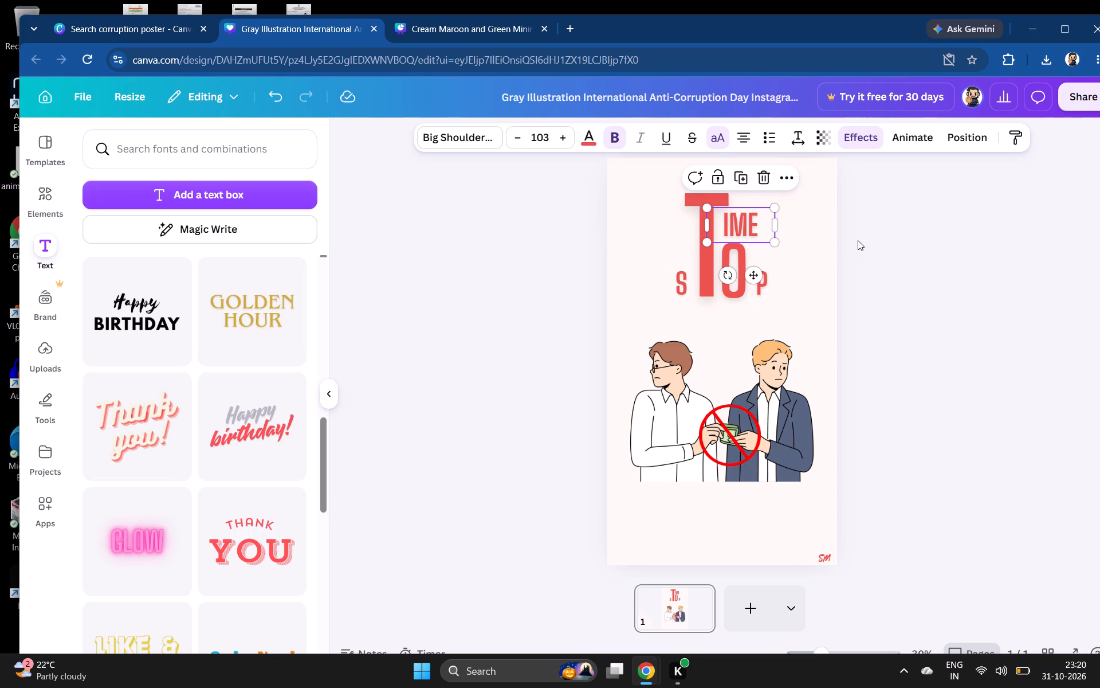
pyautogui.click(886, 243)
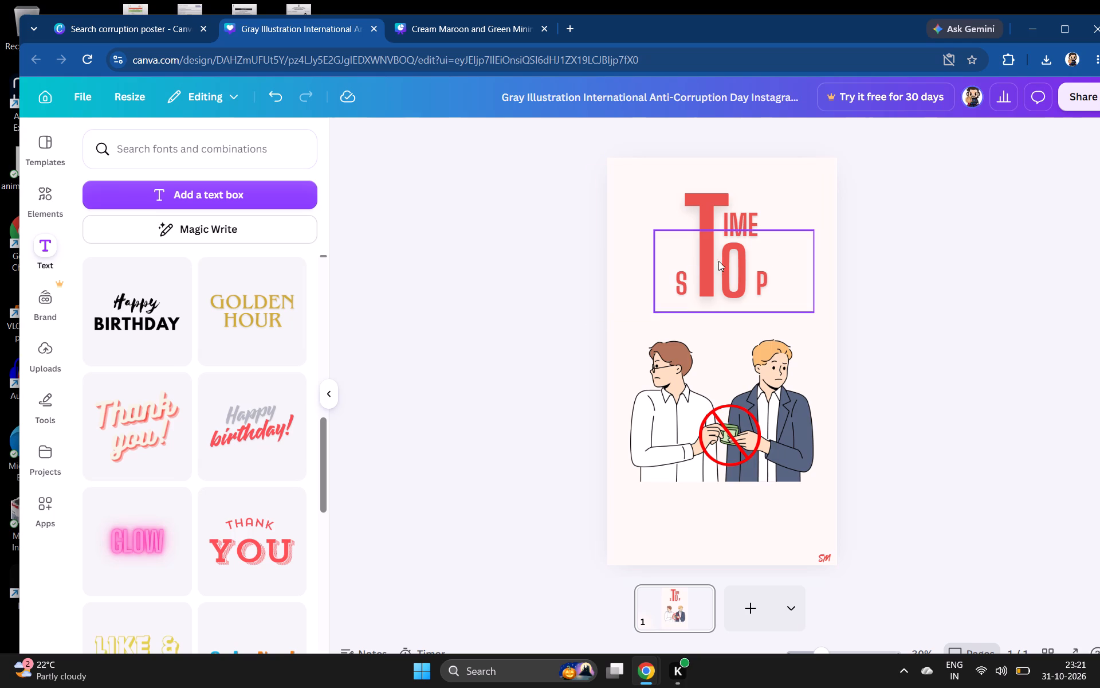
# Fine-tune the spacing of STOP by nudging the S toward the T and the P toward the O.
pyautogui.moveTo(683, 284); pyautogui.dragTo(688, 282)
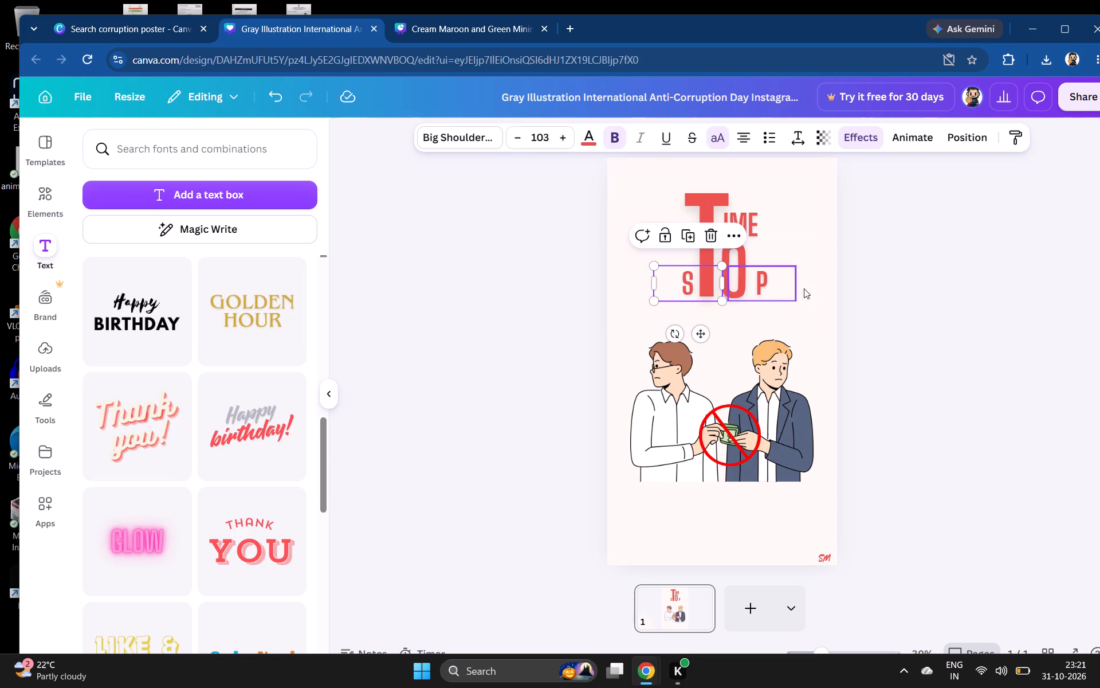
pyautogui.click(764, 283)
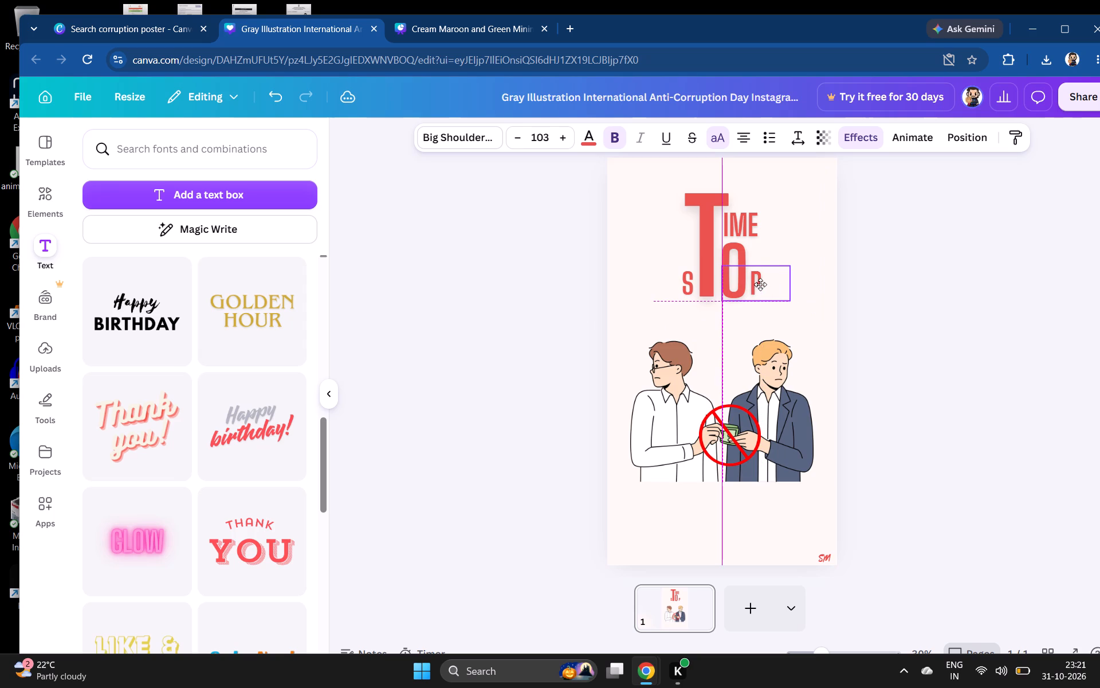
pyautogui.click(687, 287)
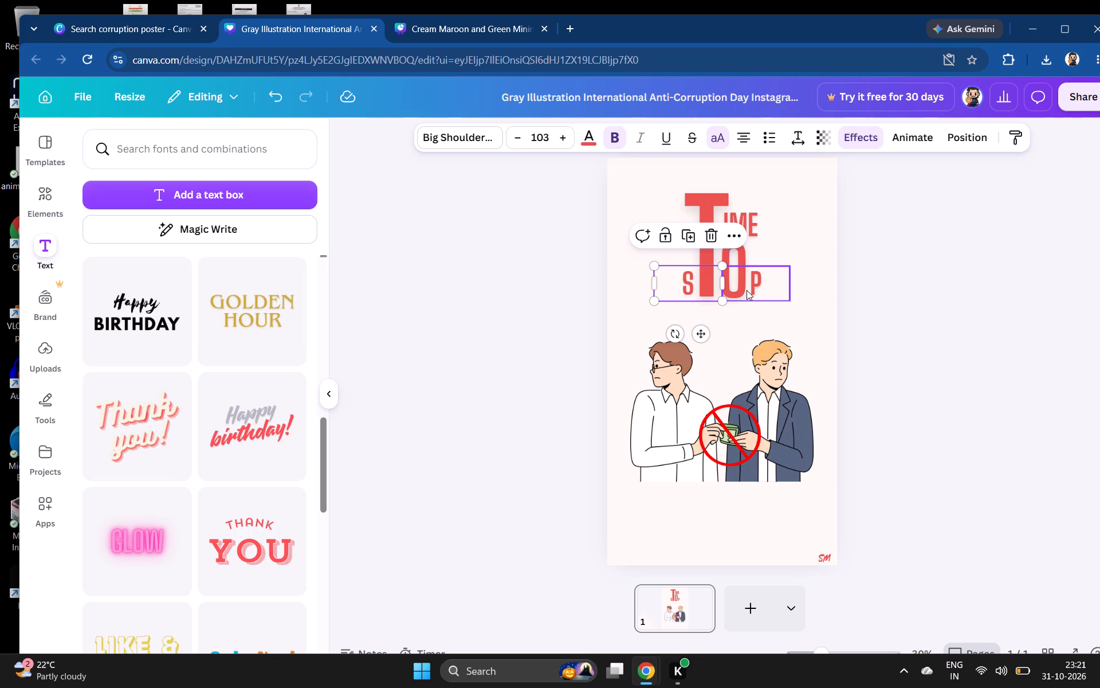
pyautogui.click(747, 290)
pyautogui.click(696, 289)
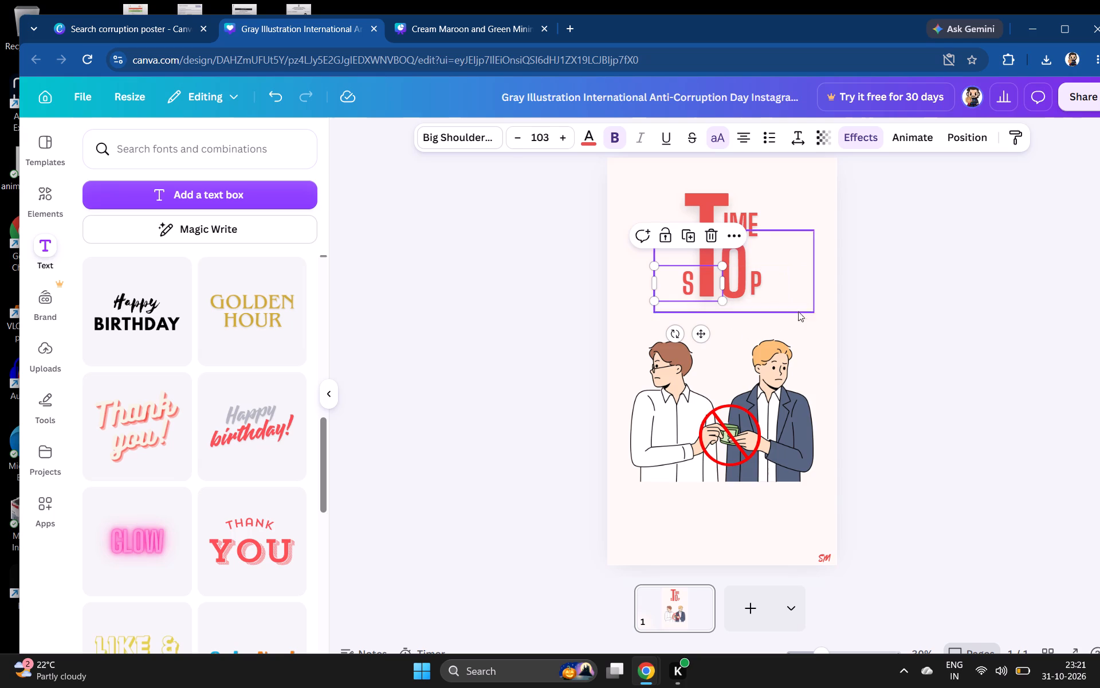
# Compare the text boxes of the small S and P in STOP to check their alignment and size.
pyautogui.click(954, 419)
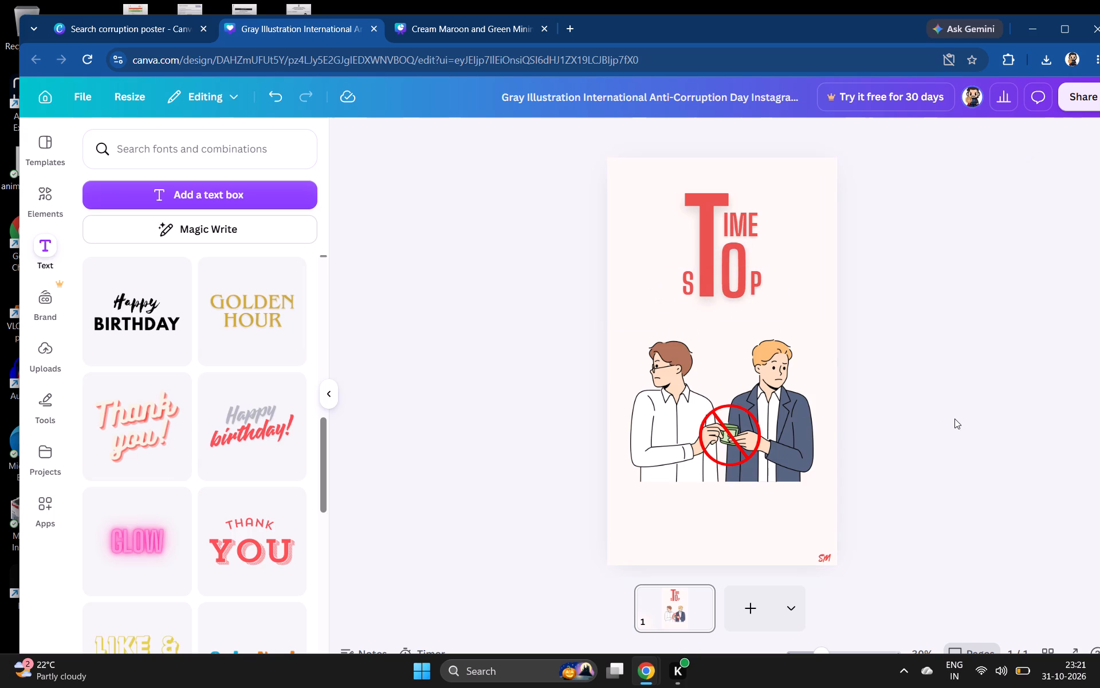
pyautogui.click(752, 288)
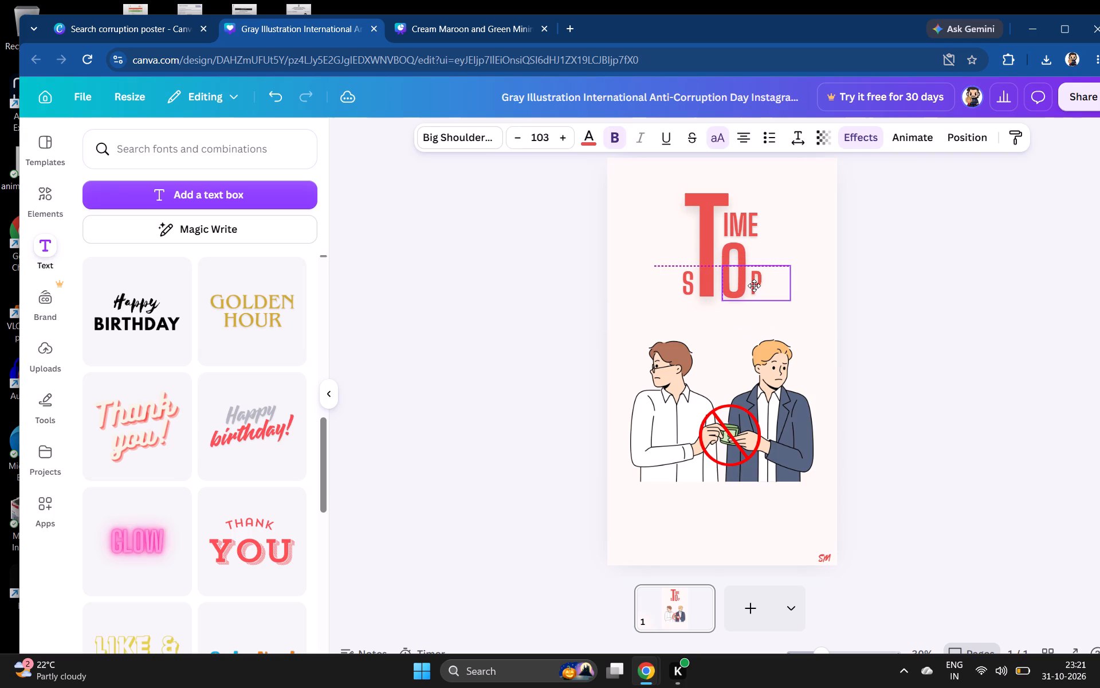
pyautogui.click(685, 279)
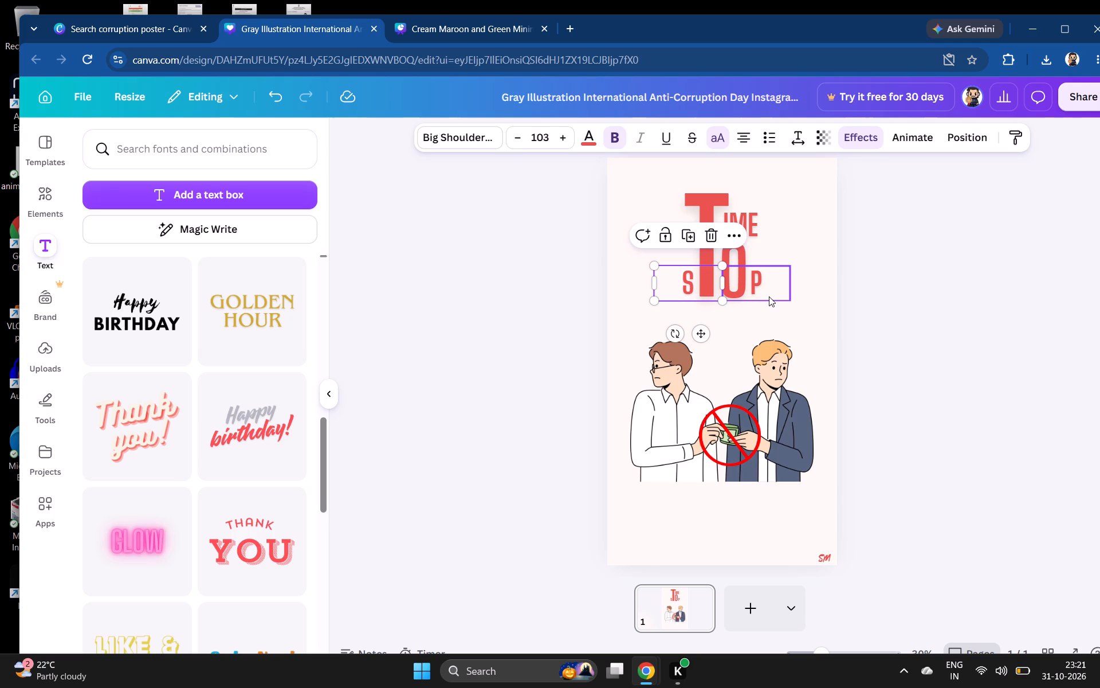
pyautogui.click(769, 296)
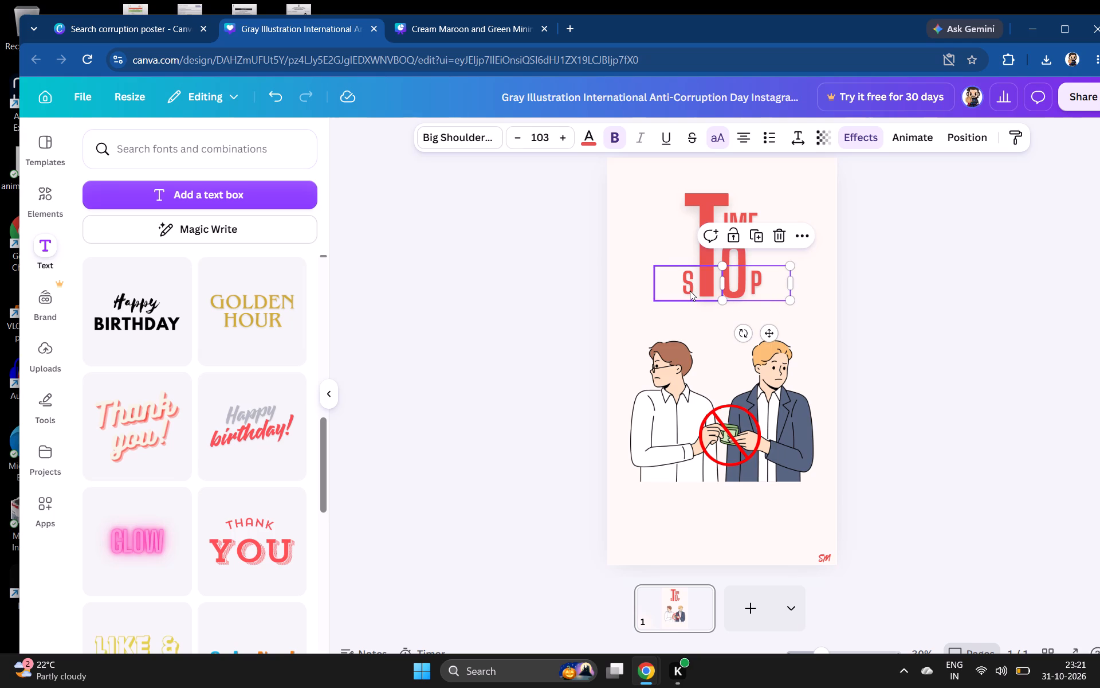
pyautogui.click(690, 291)
pyautogui.click(752, 286)
pyautogui.click(924, 345)
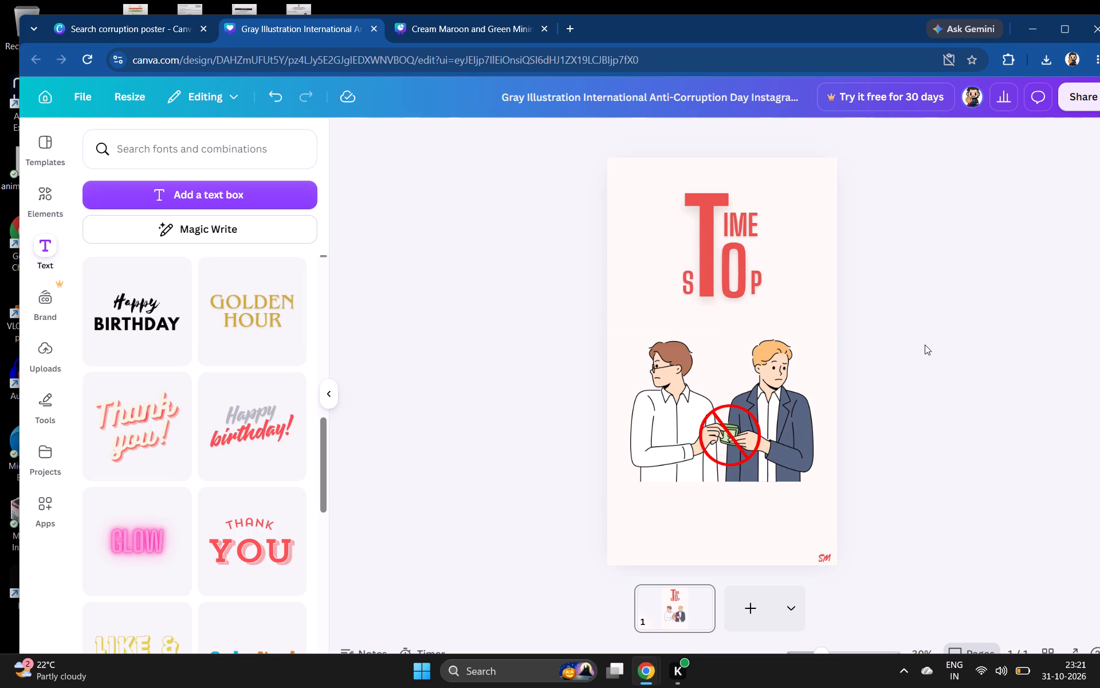
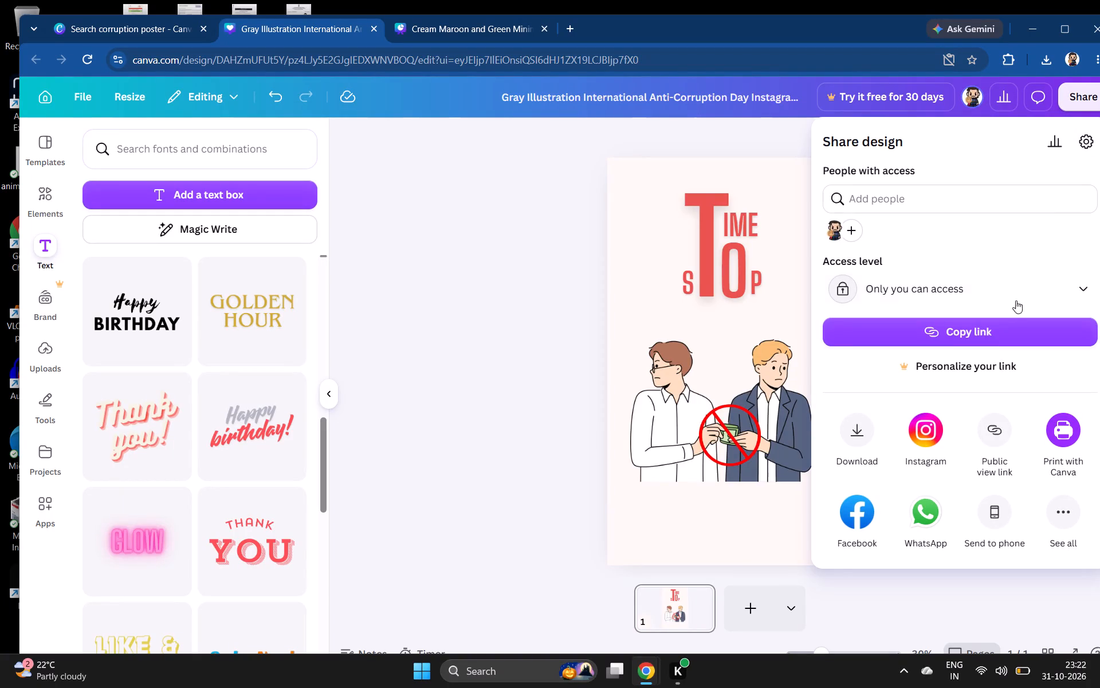
# Download the poster as a PNG named CORRUPTION PIC in the Downloads folder, and close the image preview that opens.
pyautogui.click(866, 443)
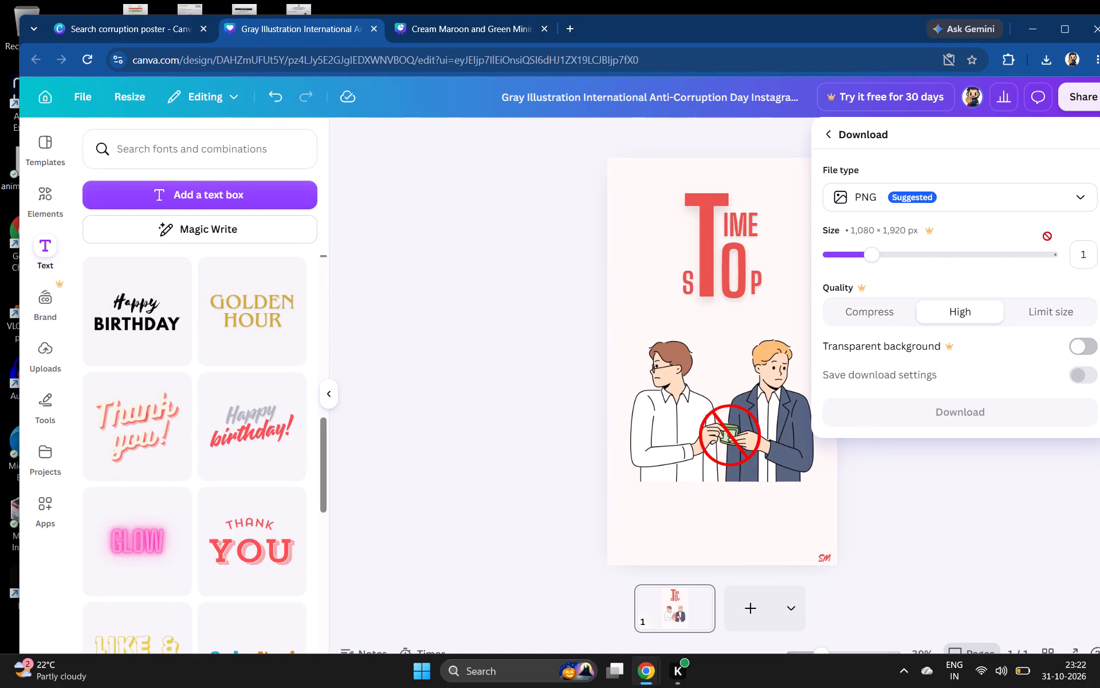
pyautogui.click(966, 420)
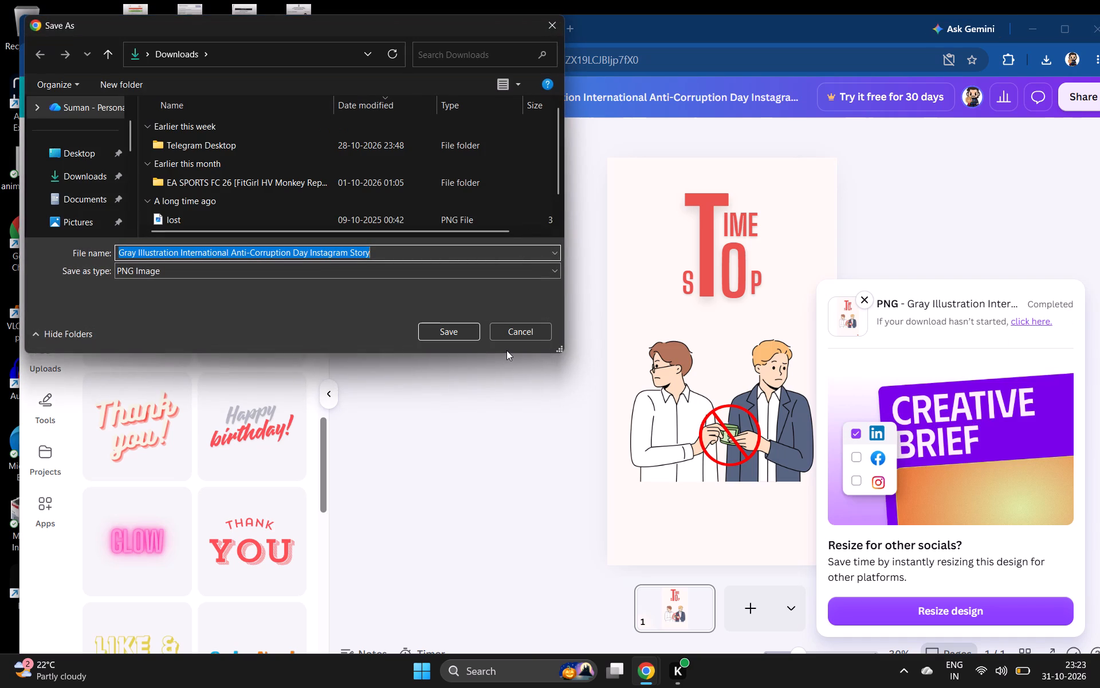
pyautogui.press('BackSpace')
pyautogui.write('CO')
pyautogui.write('RRUPTION')
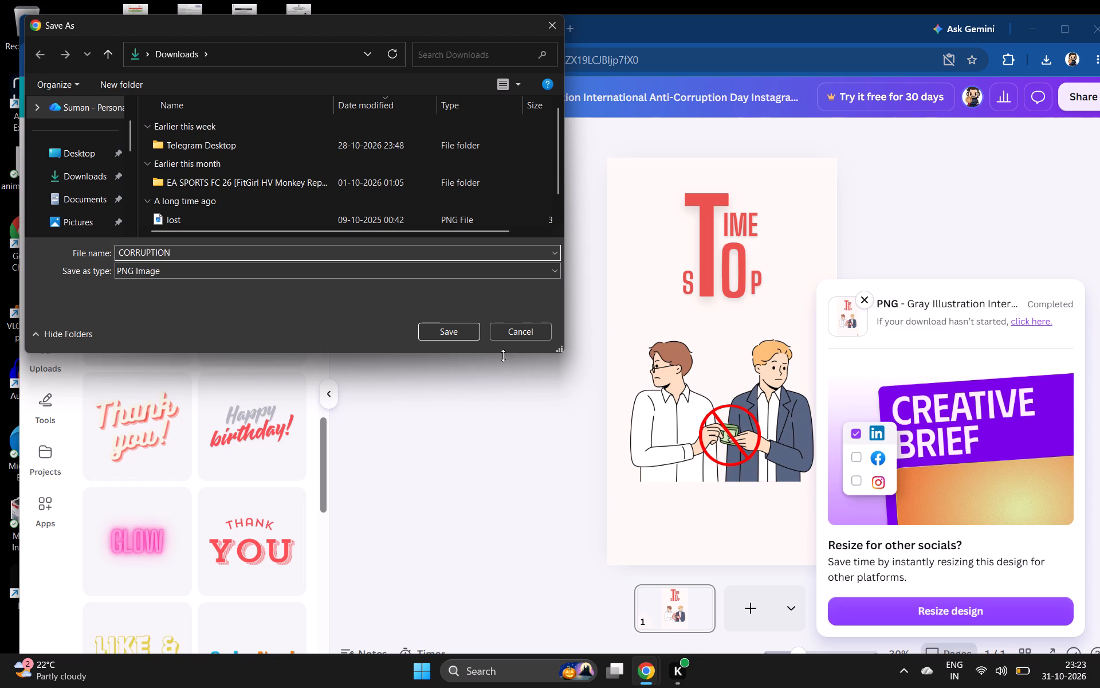
pyautogui.press('space')
pyautogui.write('PIC')
pyautogui.click(464, 326)
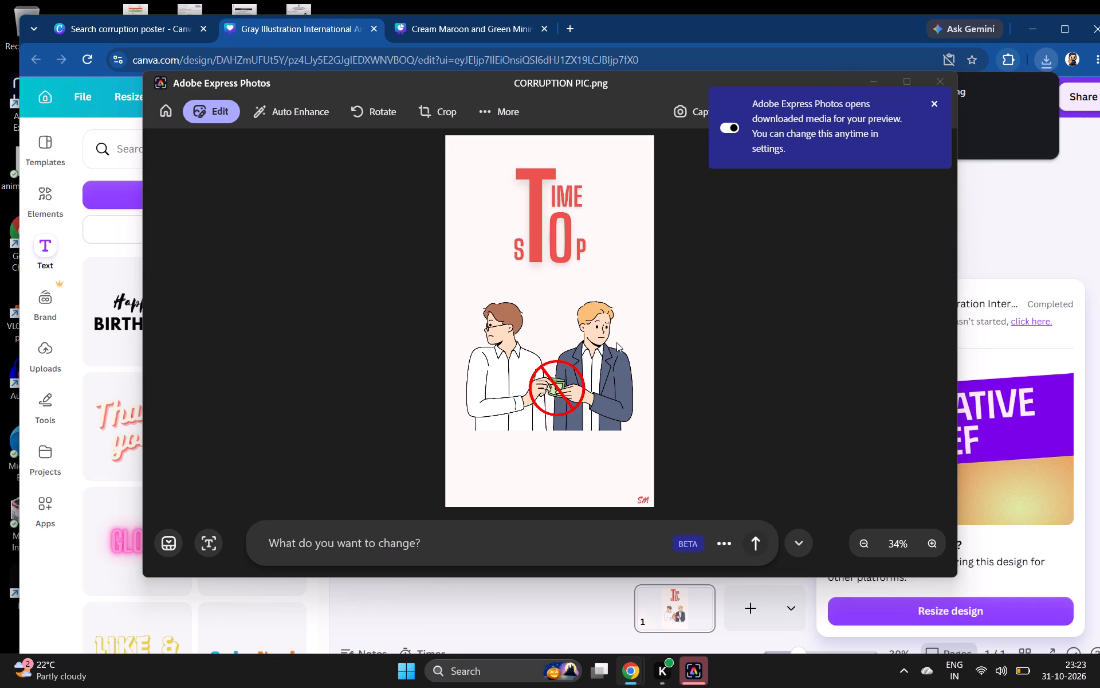
pyautogui.click(934, 105)
pyautogui.click(938, 88)
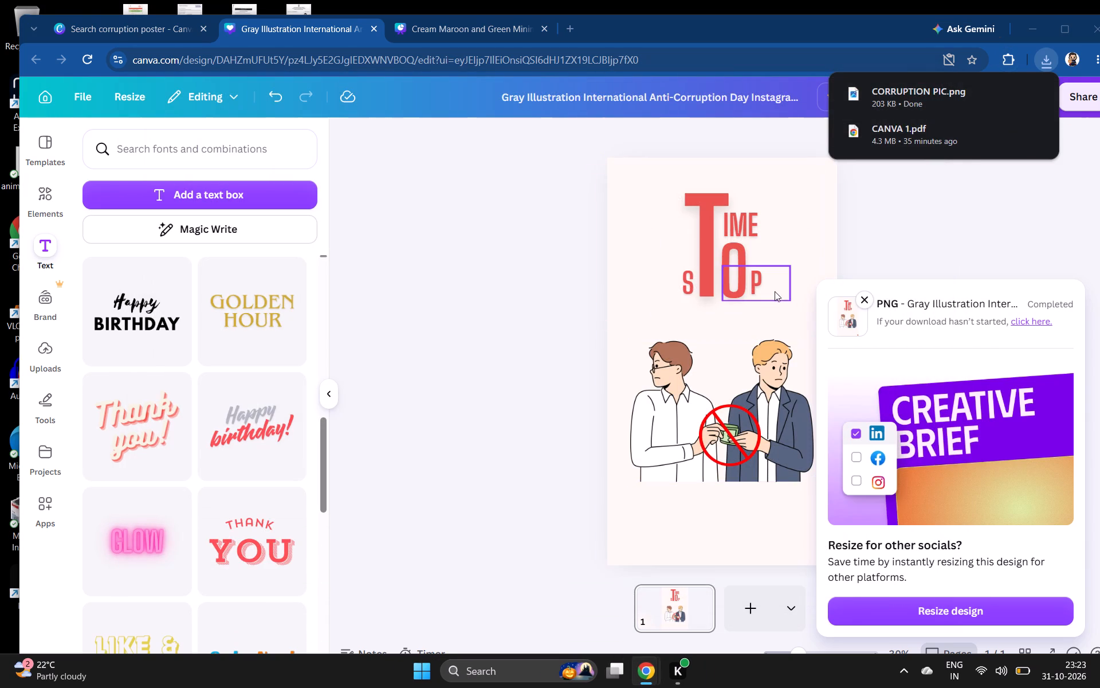
# Tighten the STOP lettering by shifting the O slightly left against the tall T and the small P left beside the O.
pyautogui.click(757, 287)
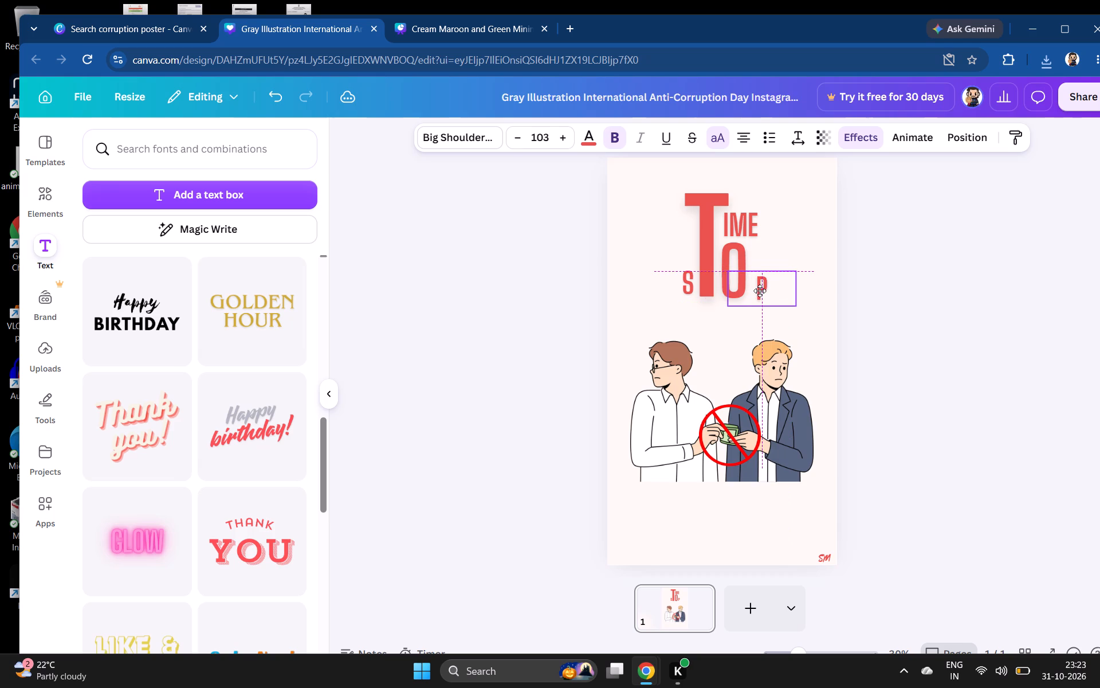
pyautogui.click(700, 287)
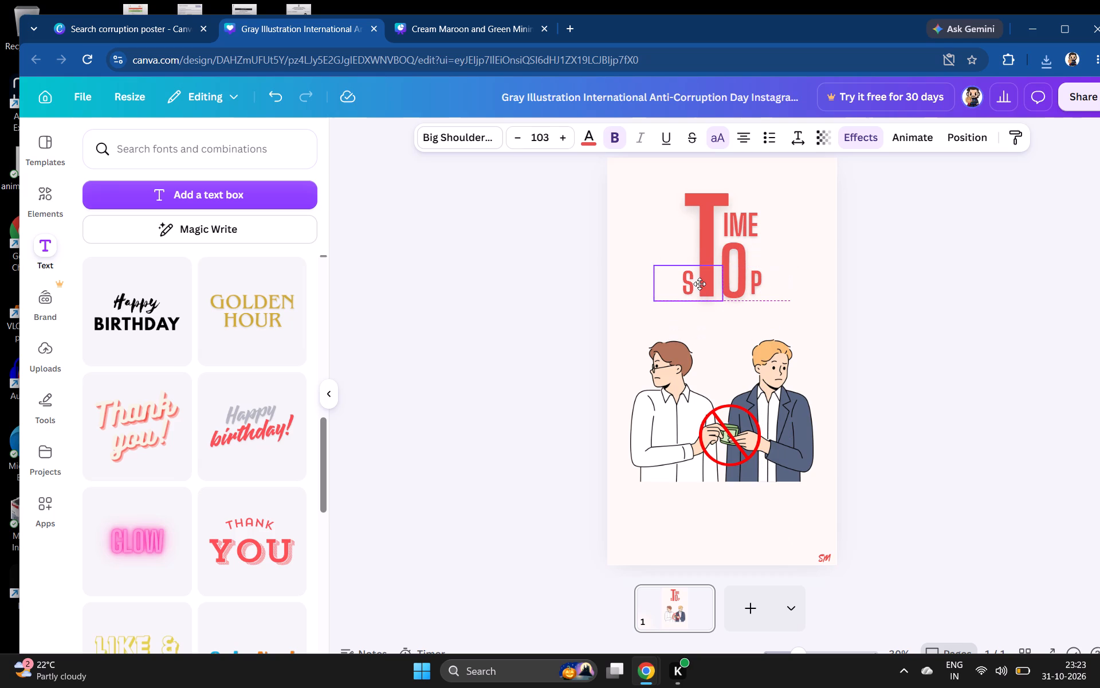
pyautogui.click(683, 292)
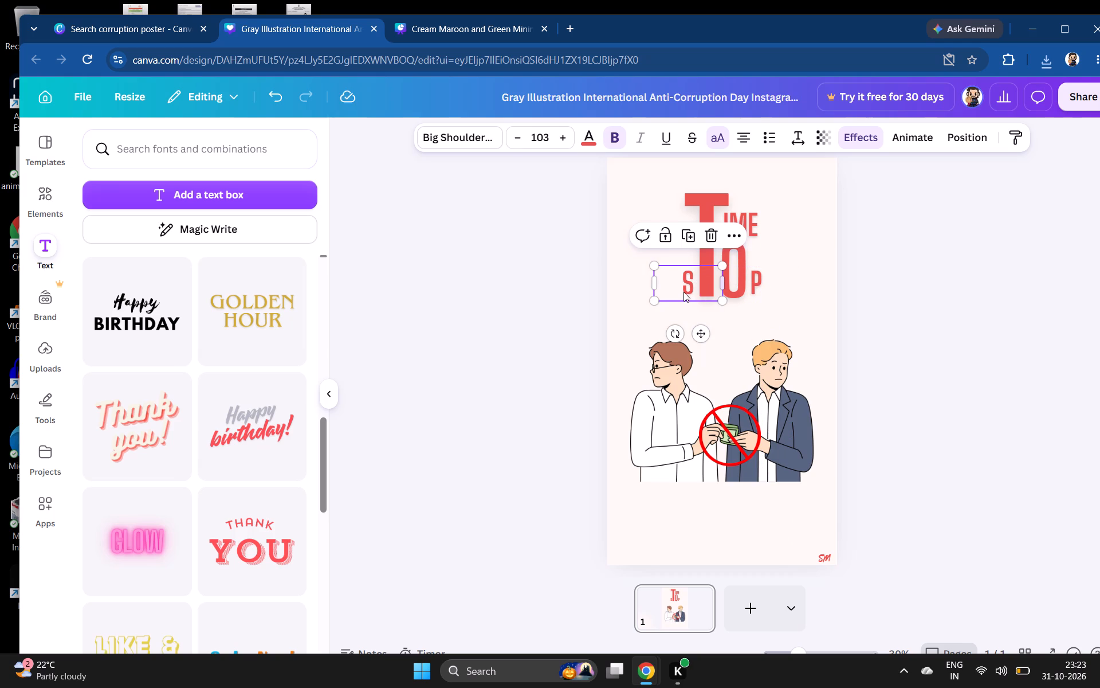
pyautogui.click(744, 279)
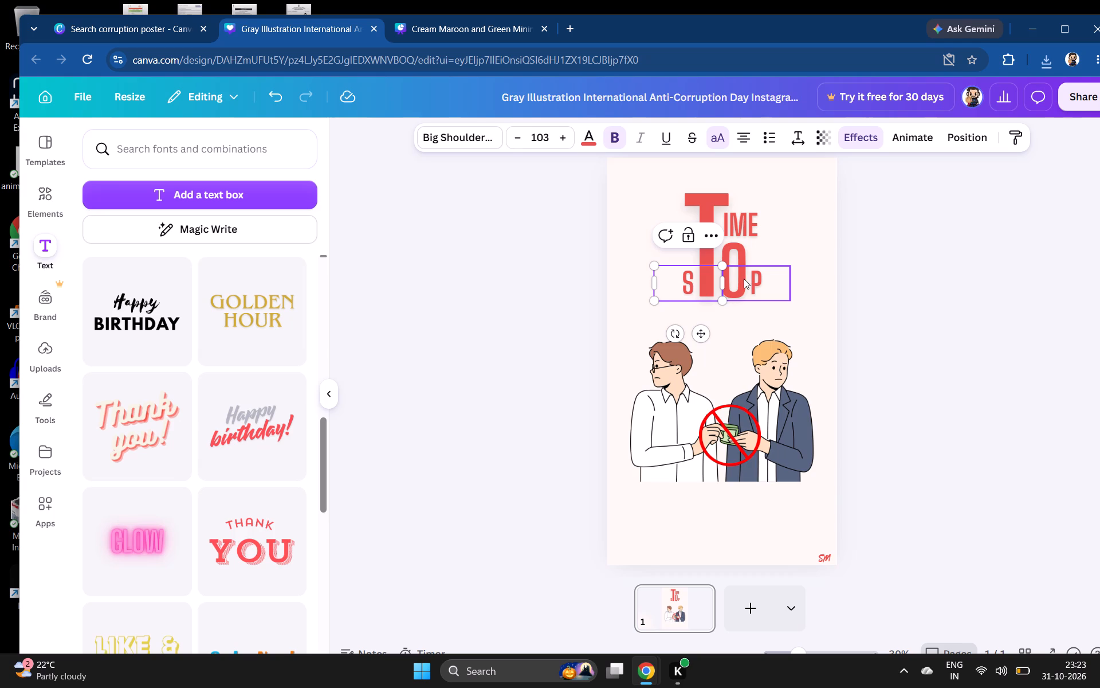
pyautogui.click(801, 320)
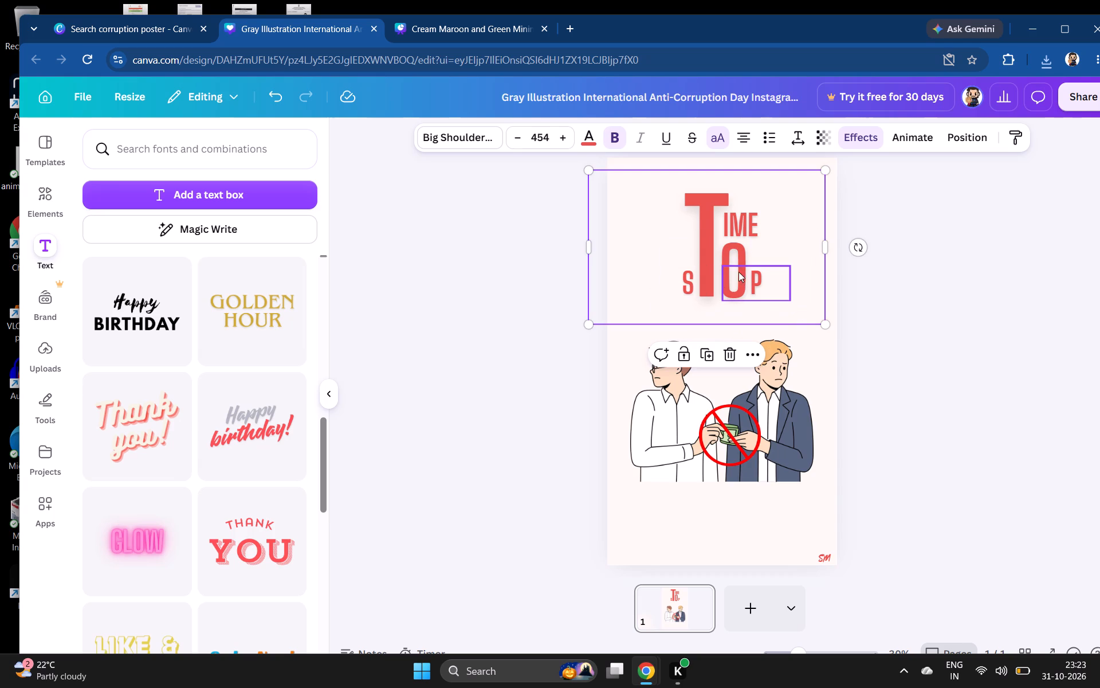
pyautogui.click(734, 257)
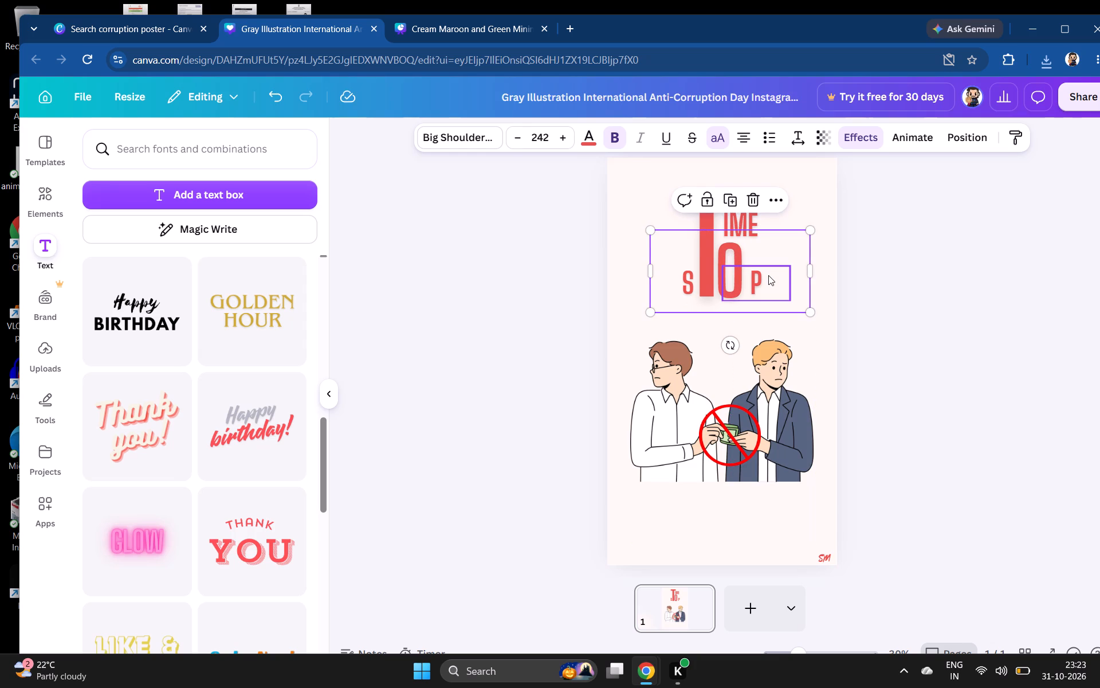
pyautogui.moveTo(768, 275); pyautogui.dragTo(763, 275)
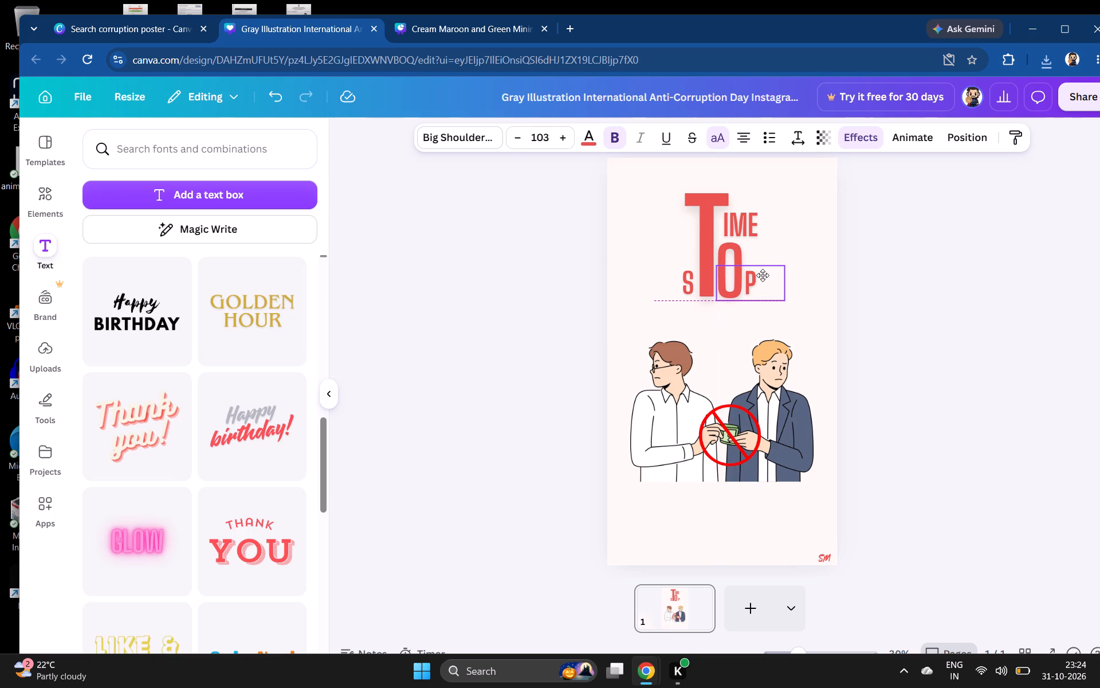
pyautogui.moveTo(763, 275); pyautogui.dragTo(763, 276)
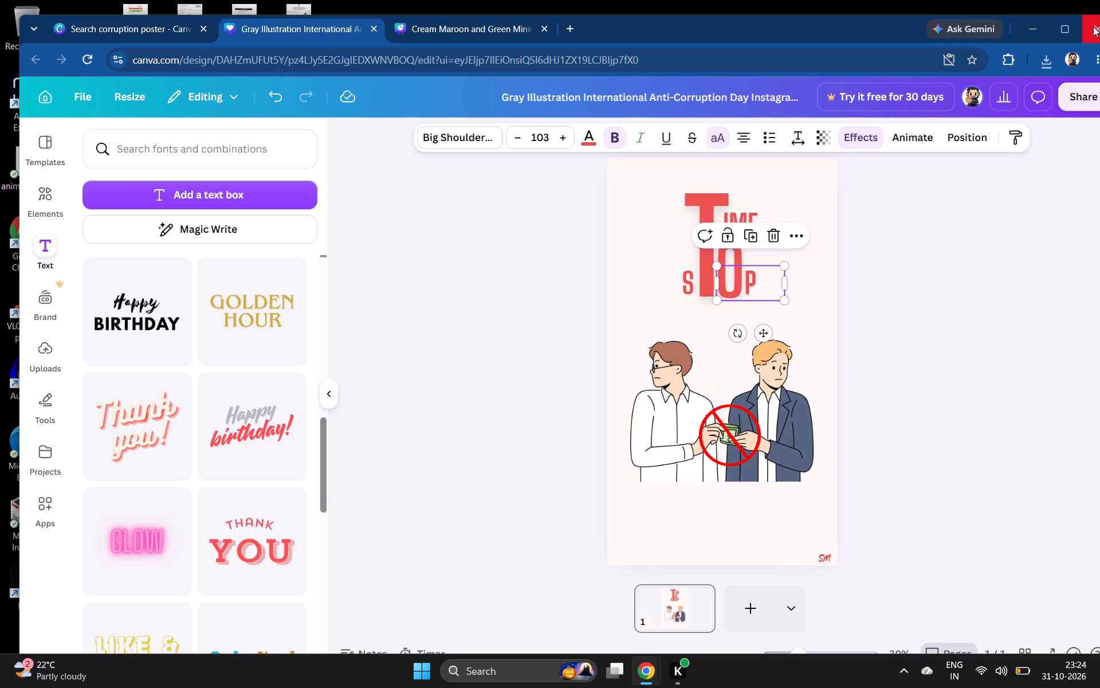